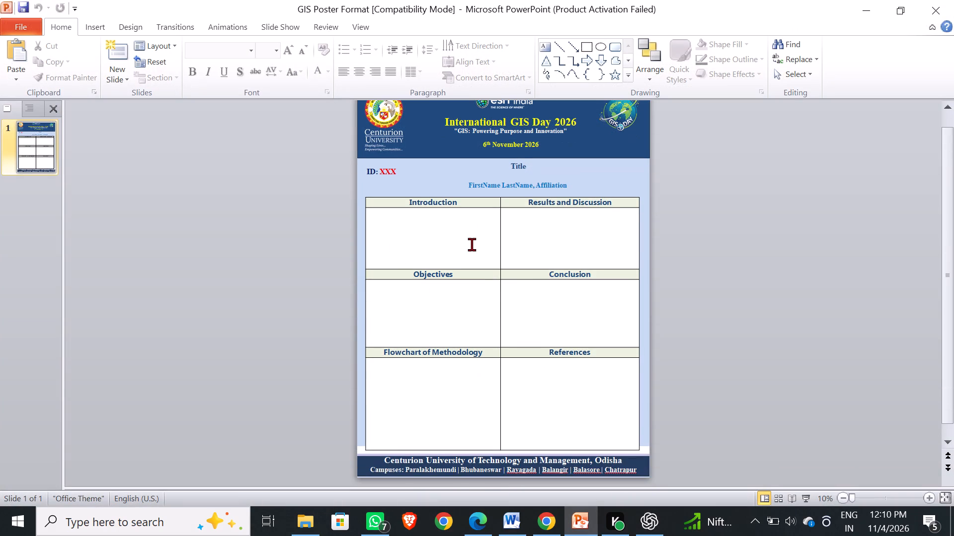
pyautogui.scroll(3, 472, 244)
pyautogui.scroll(3, 518, 286)
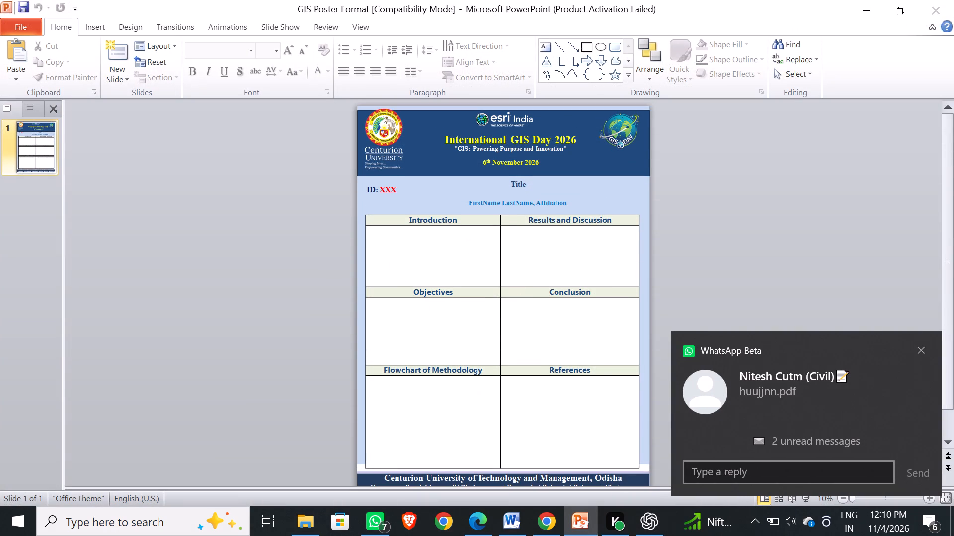
pyautogui.scroll(4, 512, 346)
pyautogui.scroll(-2, 511, 344)
pyautogui.scroll(6, 511, 340)
pyautogui.scroll(3, 496, 269)
pyautogui.scroll(-4, 496, 269)
pyautogui.scroll(2, 496, 269)
pyautogui.click(457, 275)
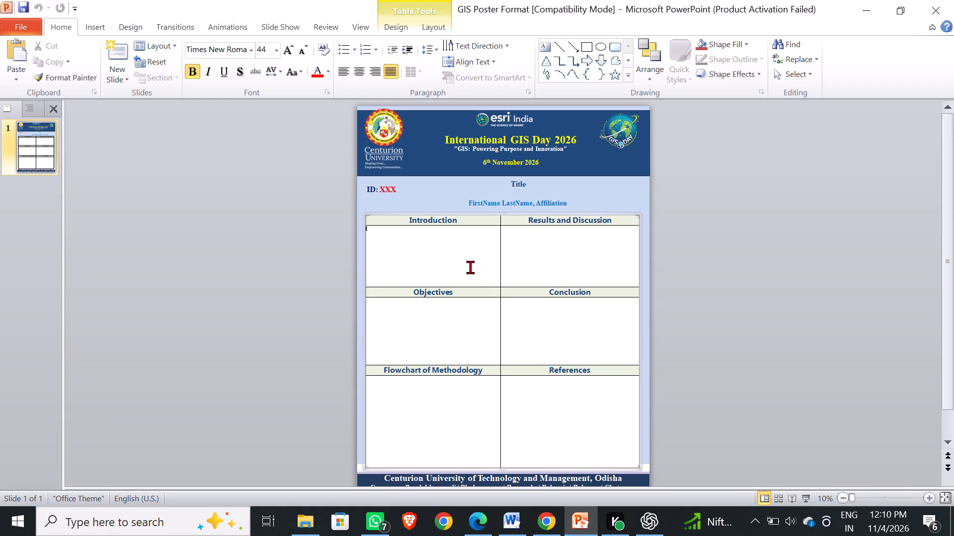
pyautogui.scroll(6, 494, 257)
pyautogui.keyDown('ctrl'); pyautogui.scroll(4, 495, 257); pyautogui.keyUp('ctrl')
pyautogui.keyDown('ctrl'); pyautogui.scroll(-3, 495, 257); pyautogui.keyUp('ctrl')
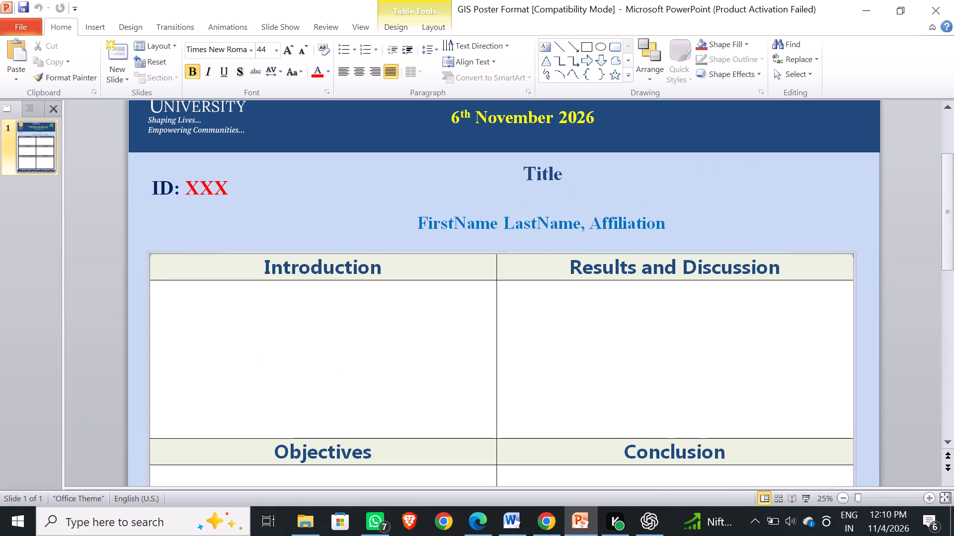
pyautogui.scroll(-3, 495, 257)
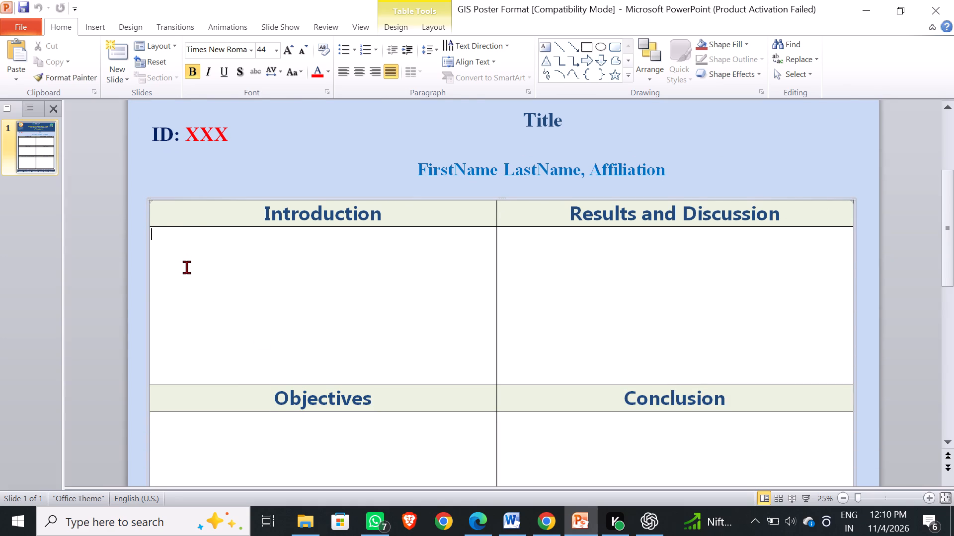
pyautogui.hotkey('ctrl', 'v')
# Review the pasted Introduction text and how it fits within the poster table and page.
pyautogui.scroll(-1, 261, 257)
pyautogui.scroll(2, 261, 257)
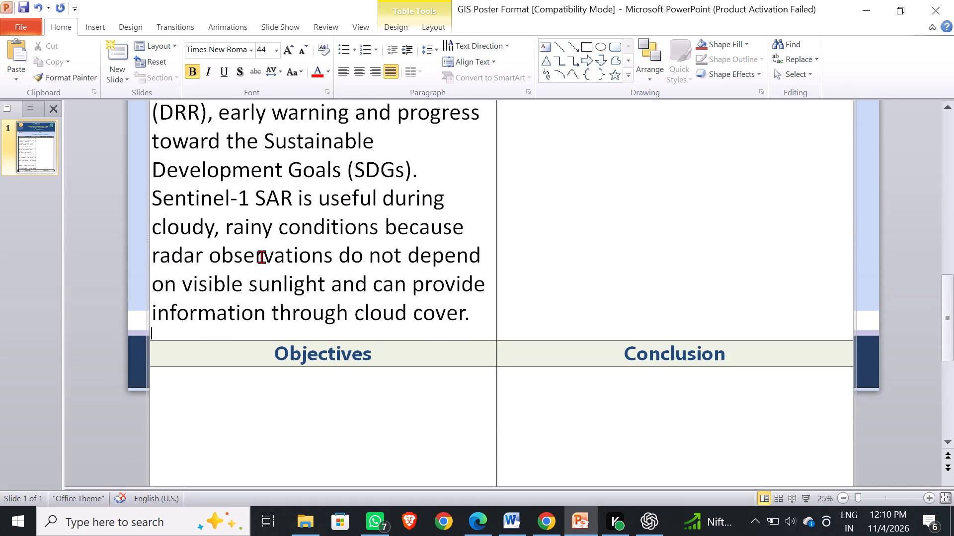
pyautogui.scroll(4, 261, 257)
pyautogui.scroll(-1, 261, 257)
pyautogui.scroll(5, 261, 257)
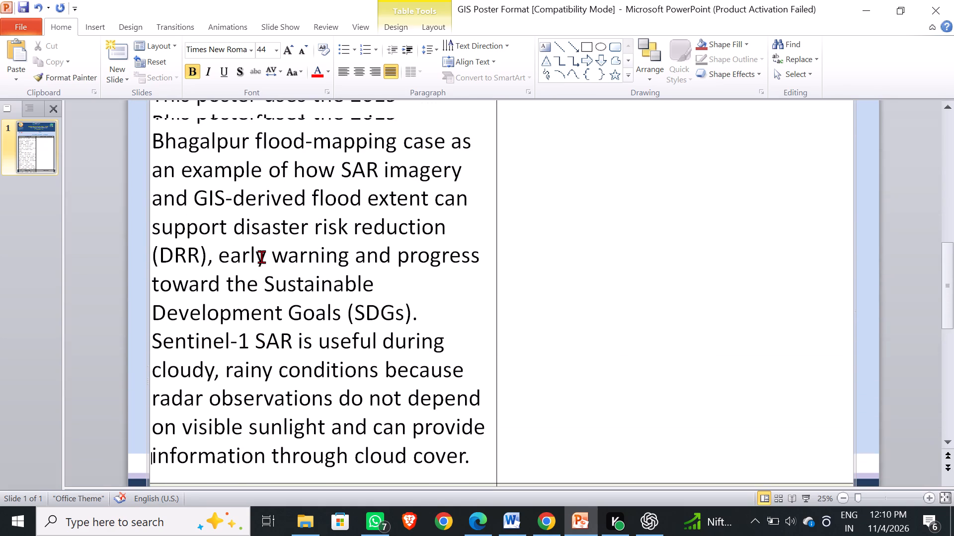
pyautogui.scroll(17, 261, 257)
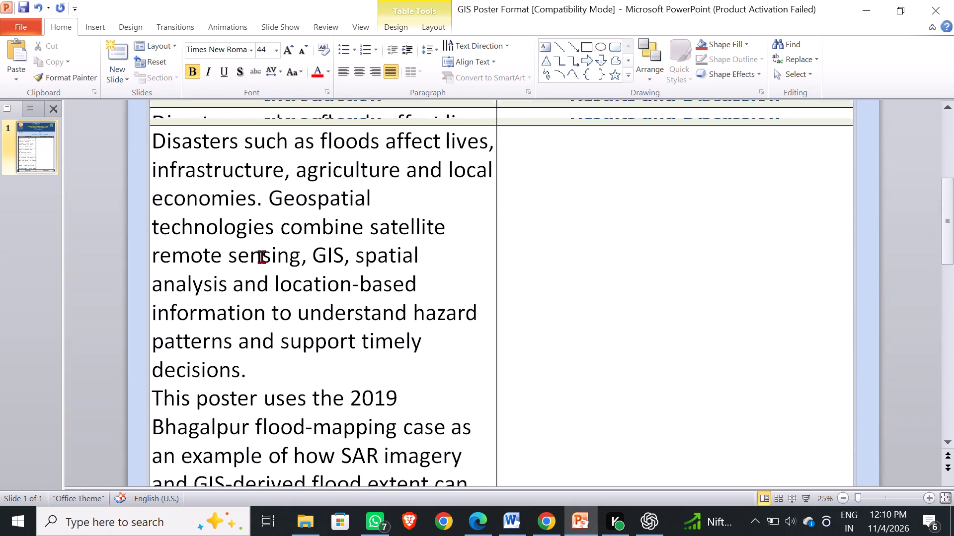
pyautogui.scroll(5, 261, 257)
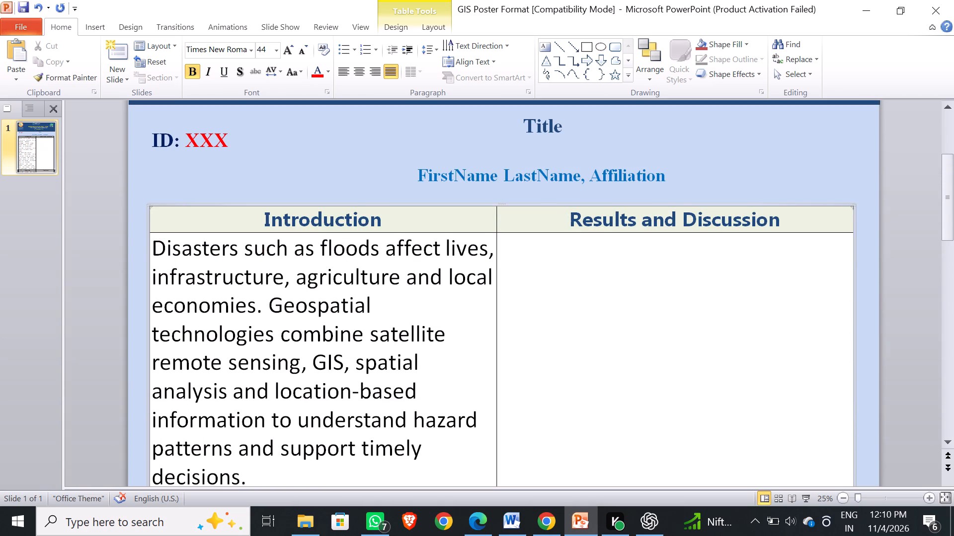
pyautogui.keyDown('ctrl'); pyautogui.scroll(-2, 164, 246); pyautogui.keyUp('ctrl')
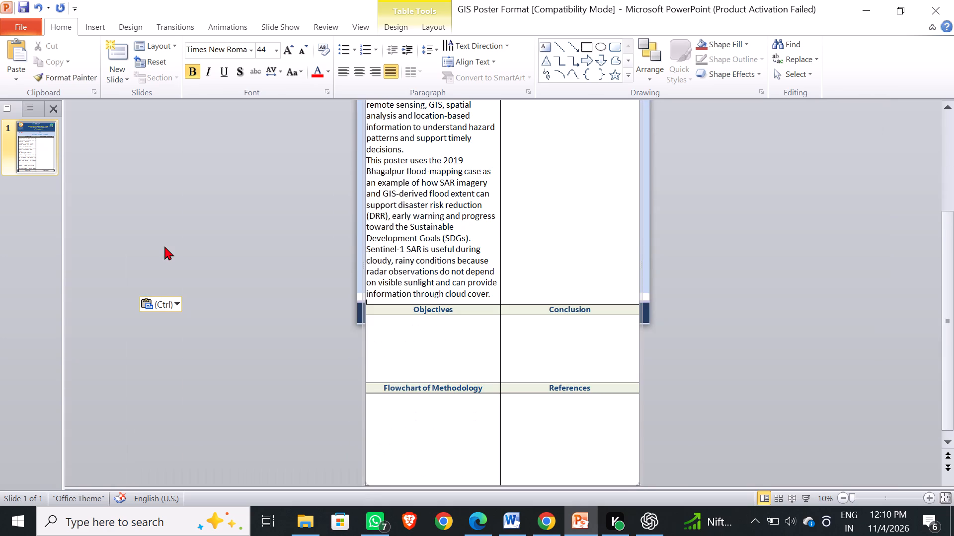
pyautogui.keyDown('ctrl'); pyautogui.scroll(1, 164, 246); pyautogui.keyUp('ctrl')
pyautogui.keyDown('ctrl'); pyautogui.scroll(-1, 164, 246); pyautogui.keyUp('ctrl')
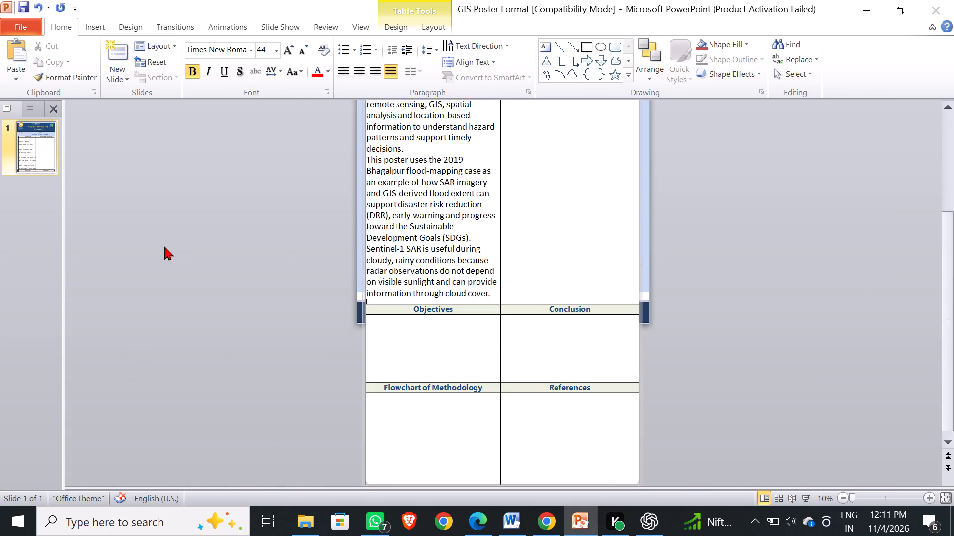
pyautogui.keyDown('ctrl'); pyautogui.scroll(-4, 164, 246); pyautogui.keyUp('ctrl')
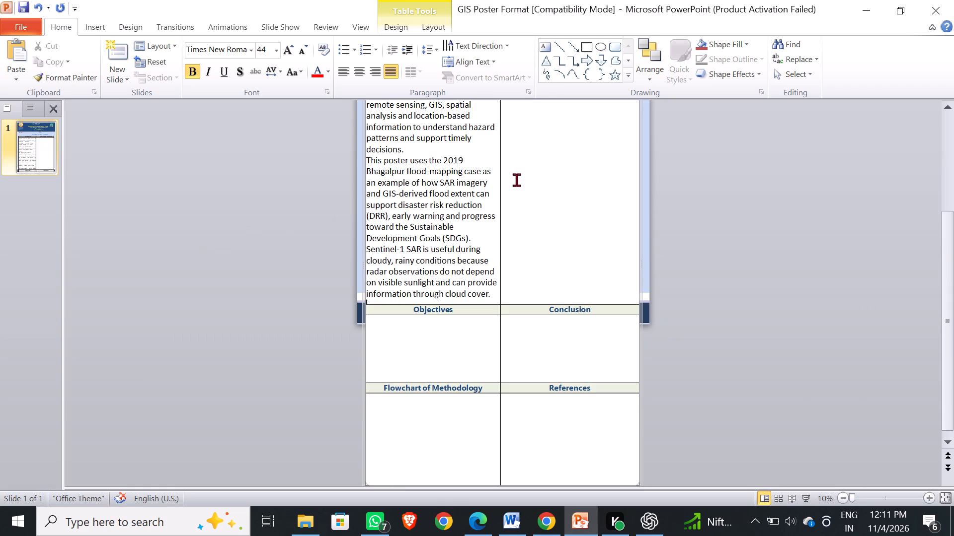
# Set the font size of the pasted Introduction paragraphs to 20.
pyautogui.scroll(4, 591, 162)
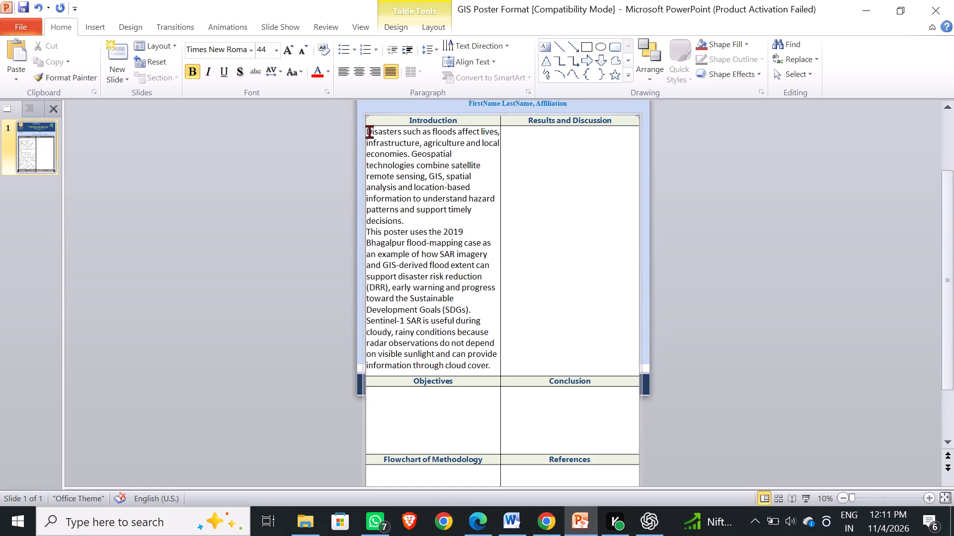
pyautogui.moveTo(369, 133); pyautogui.dragTo(486, 369)
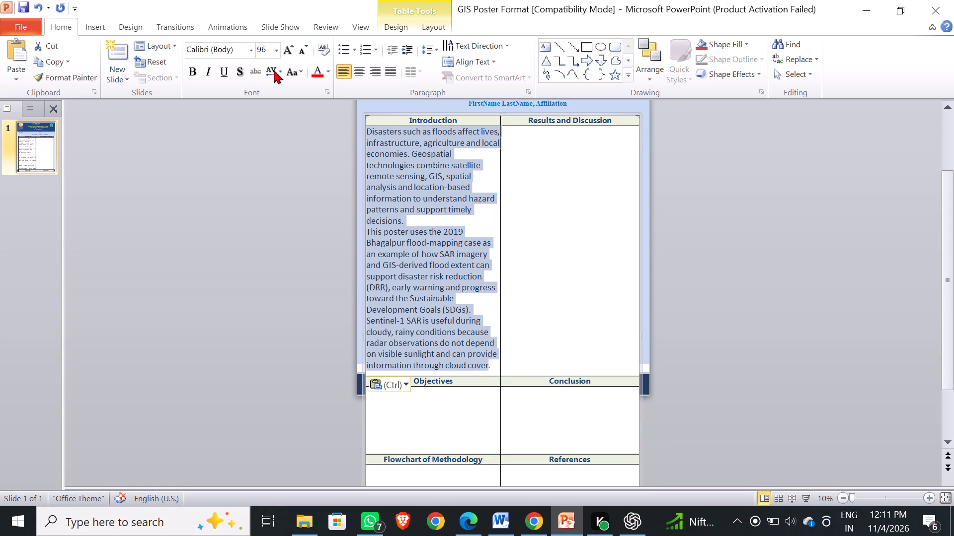
pyautogui.click(270, 50)
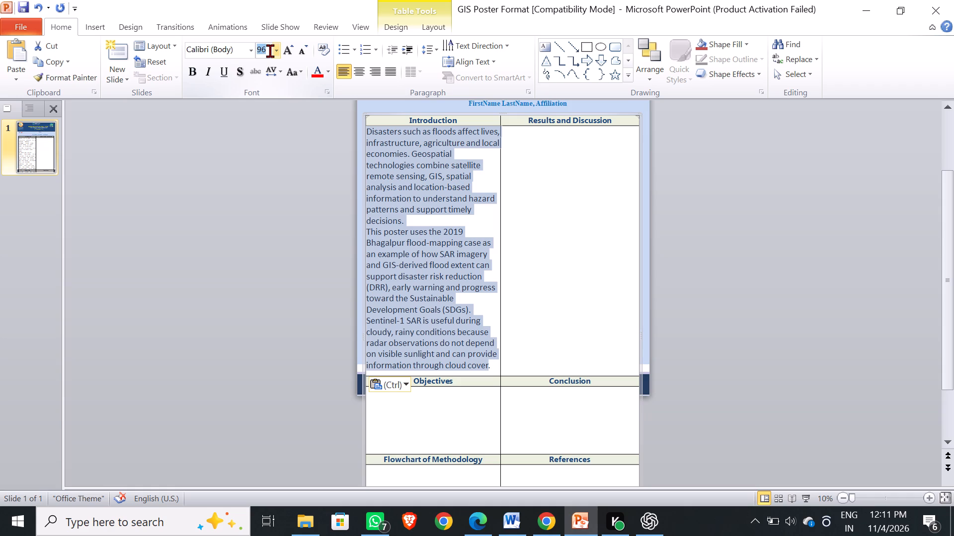
pyautogui.write('20')
pyautogui.click(479, 226)
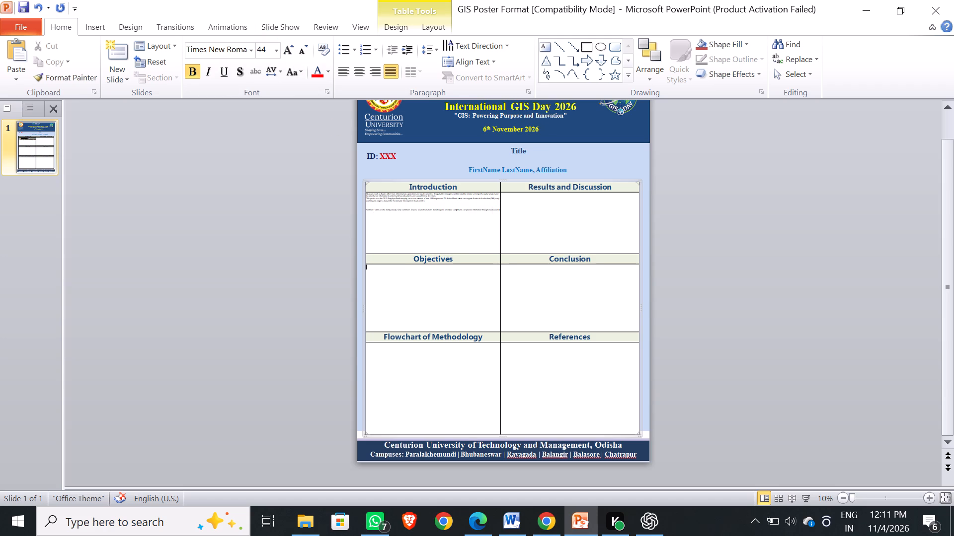
# Examine the resized Introduction text up close, including its last line and the spacing around it.
pyautogui.moveTo(493, 209); pyautogui.dragTo(483, 212)
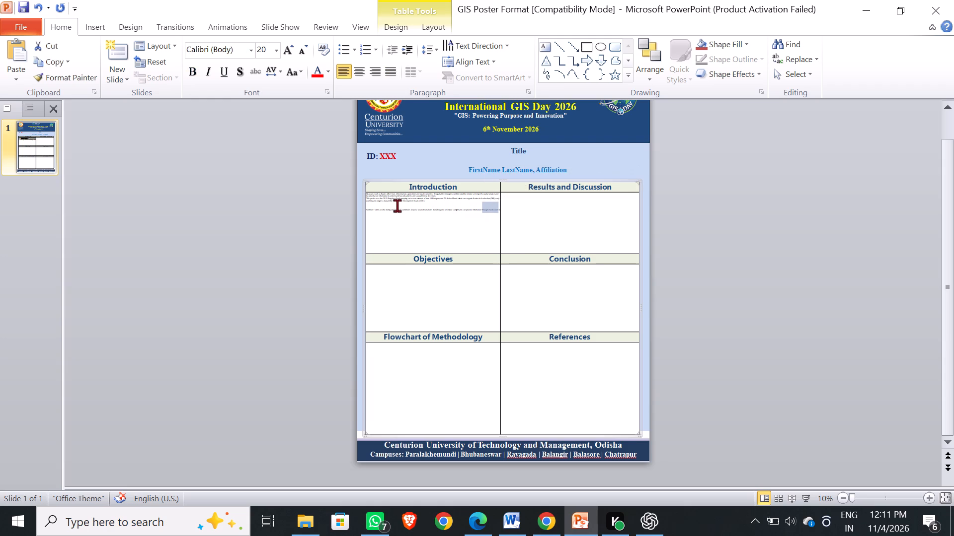
pyautogui.click(399, 213)
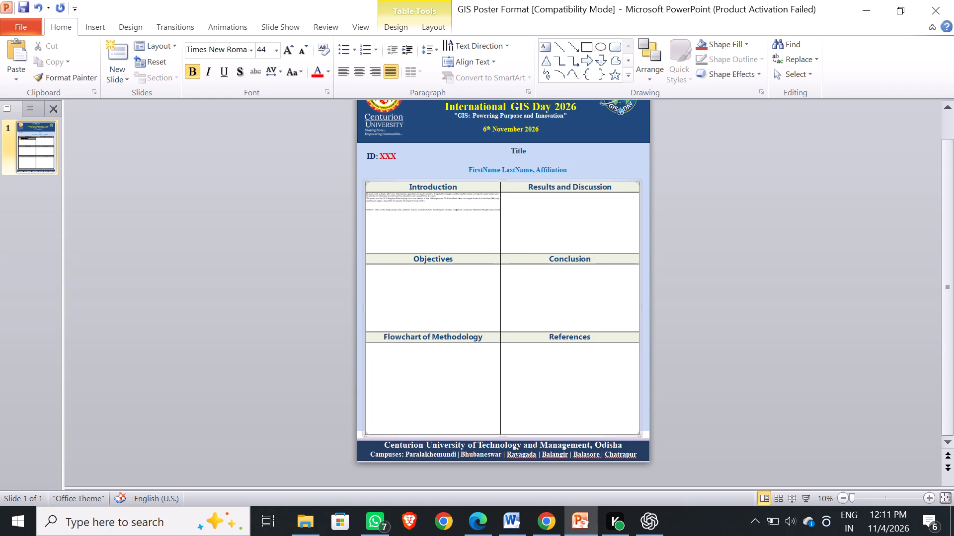
pyautogui.keyDown('ctrl'); pyautogui.scroll(4, 441, 215); pyautogui.keyUp('ctrl')
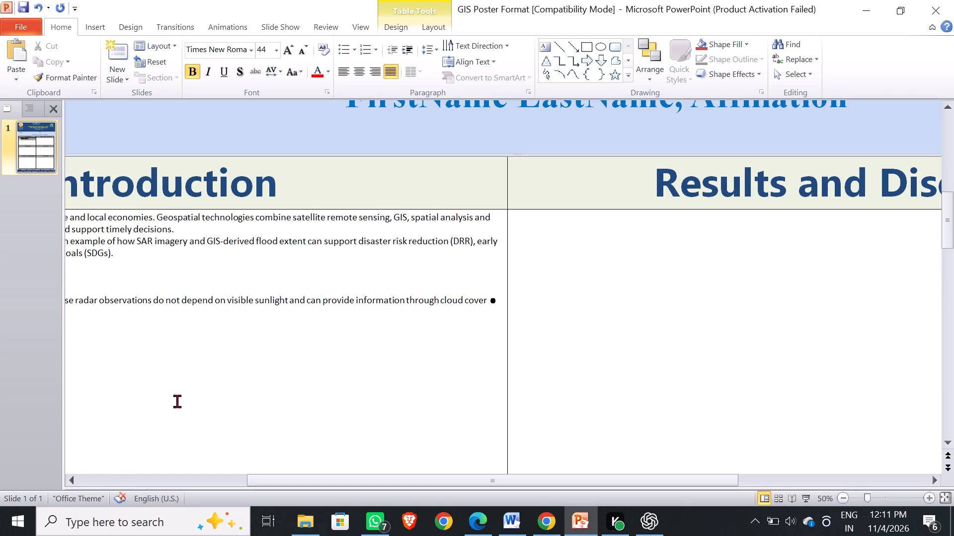
pyautogui.moveTo(324, 274); pyautogui.dragTo(333, 274)
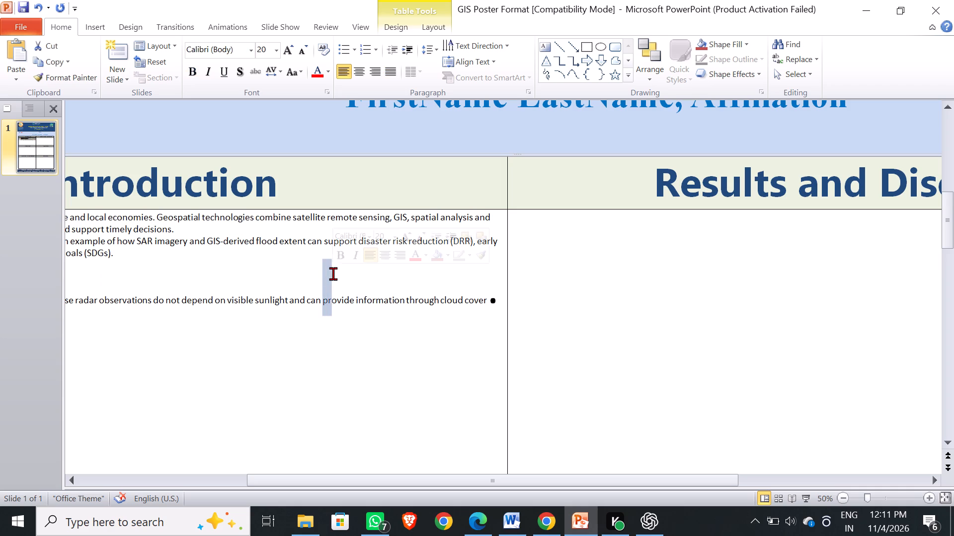
pyautogui.click(237, 301)
pyautogui.scroll(-4, 379, 279)
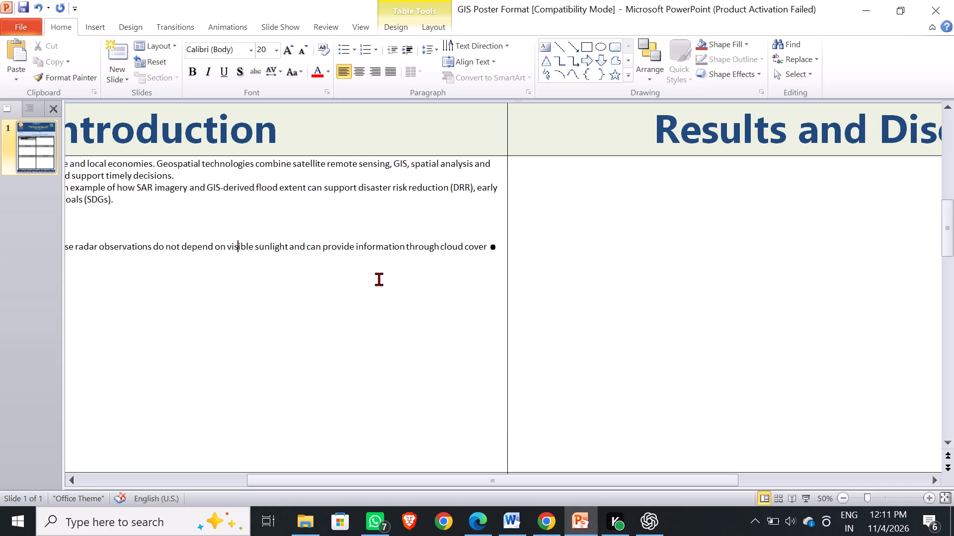
pyautogui.scroll(3, 379, 279)
pyautogui.keyDown('ctrl'); pyautogui.scroll(-3, 376, 274); pyautogui.keyUp('ctrl')
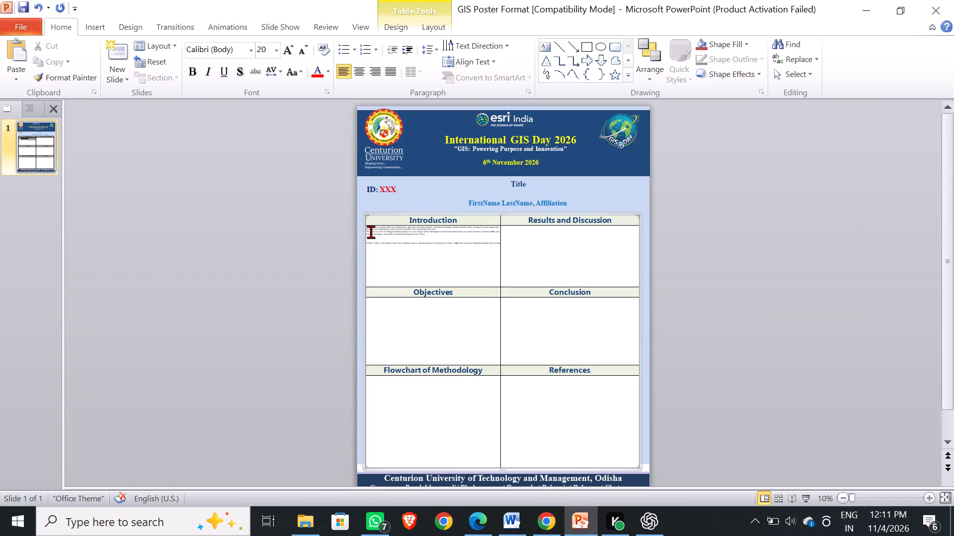
# Select all the Introduction body text and enlarge its font in increments to 36.
pyautogui.moveTo(370, 230); pyautogui.dragTo(371, 230)
pyautogui.moveTo(371, 230); pyautogui.dragTo(448, 254)
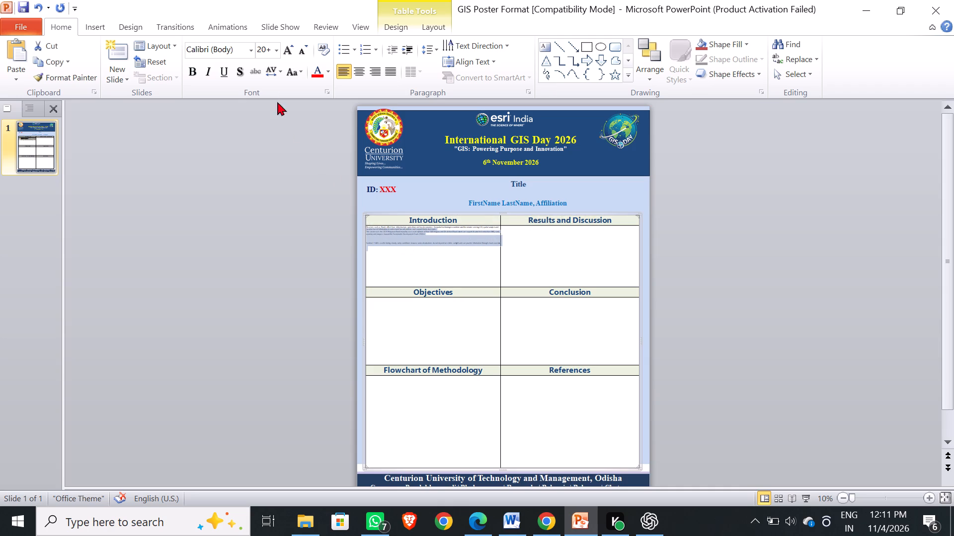
pyautogui.click(292, 51)
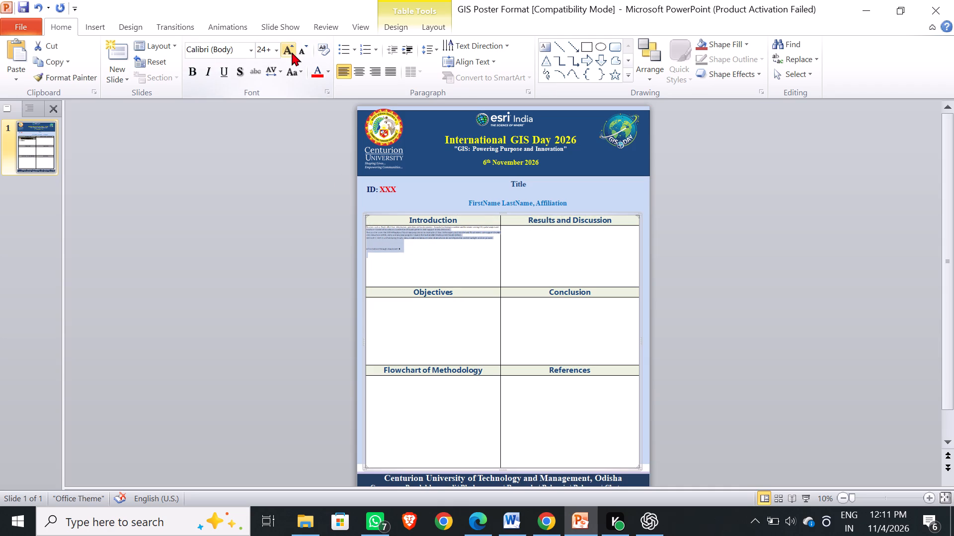
pyautogui.click(292, 52)
pyautogui.click(293, 52)
pyautogui.click(293, 51)
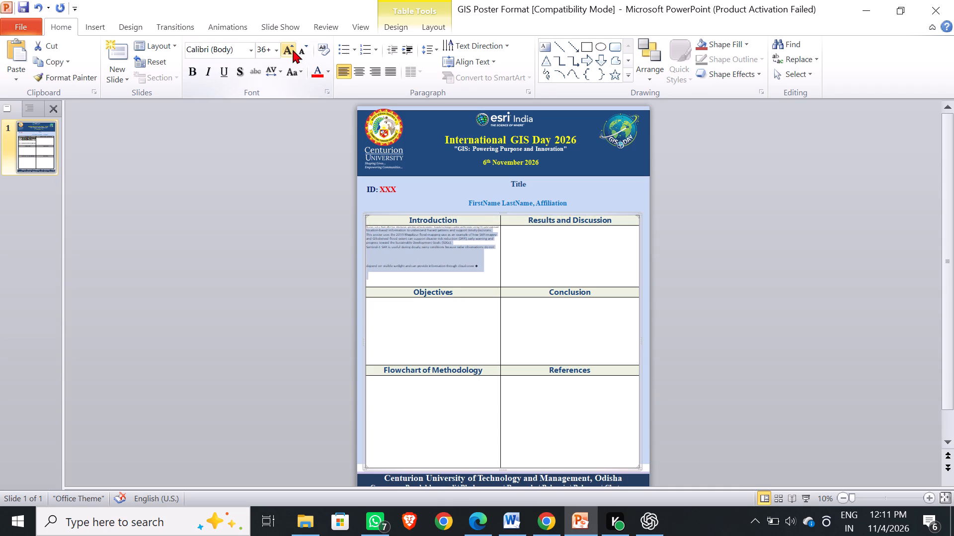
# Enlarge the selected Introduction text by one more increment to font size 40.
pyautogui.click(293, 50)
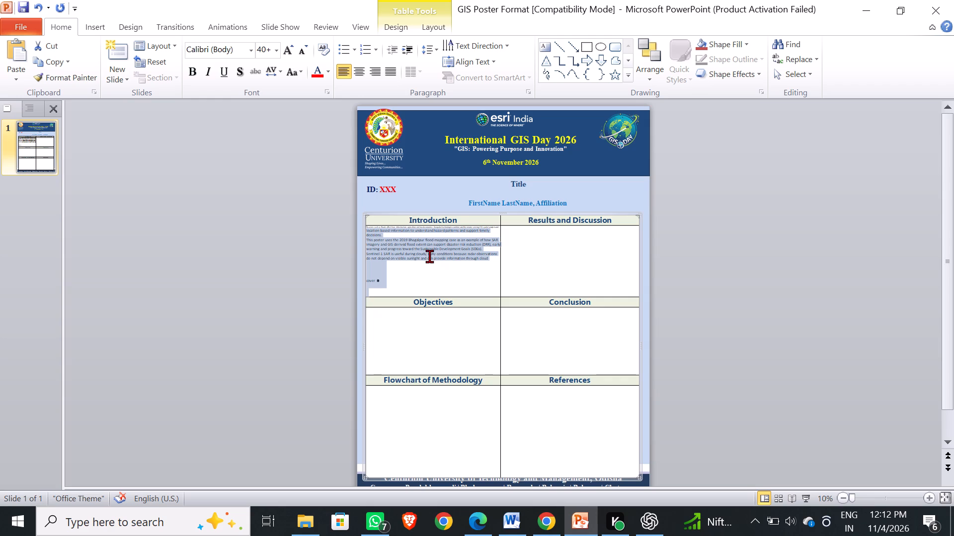
# Delete all the body text from the Introduction cell, including the small leftover first line.
pyautogui.keyDown('ctrl'); pyautogui.scroll(3, 429, 256); pyautogui.keyUp('ctrl')
pyautogui.keyDown('ctrl'); pyautogui.scroll(-1, 429, 256); pyautogui.keyUp('ctrl')
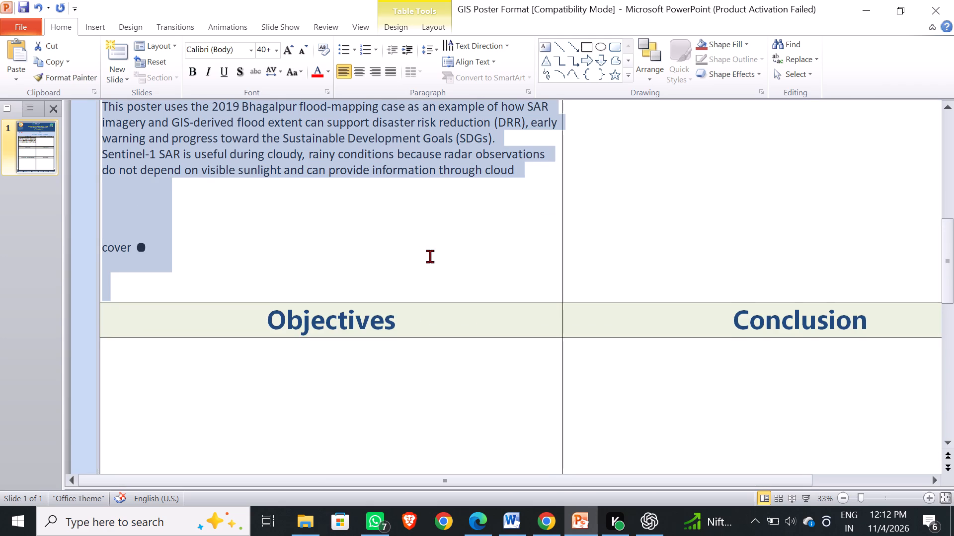
pyautogui.scroll(-1, 430, 256)
pyautogui.scroll(1, 430, 256)
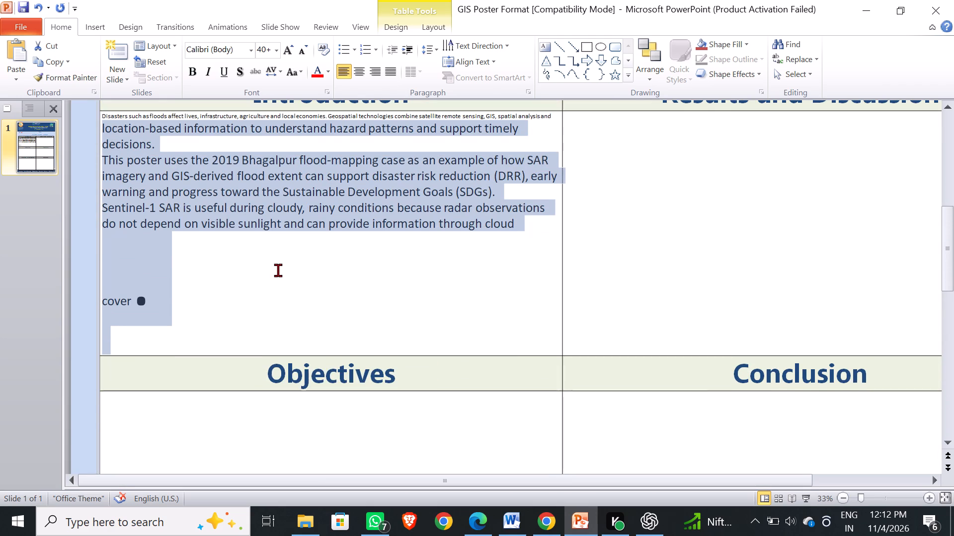
pyautogui.keyDown('ctrl'); pyautogui.scroll(-2, 278, 270); pyautogui.keyUp('ctrl')
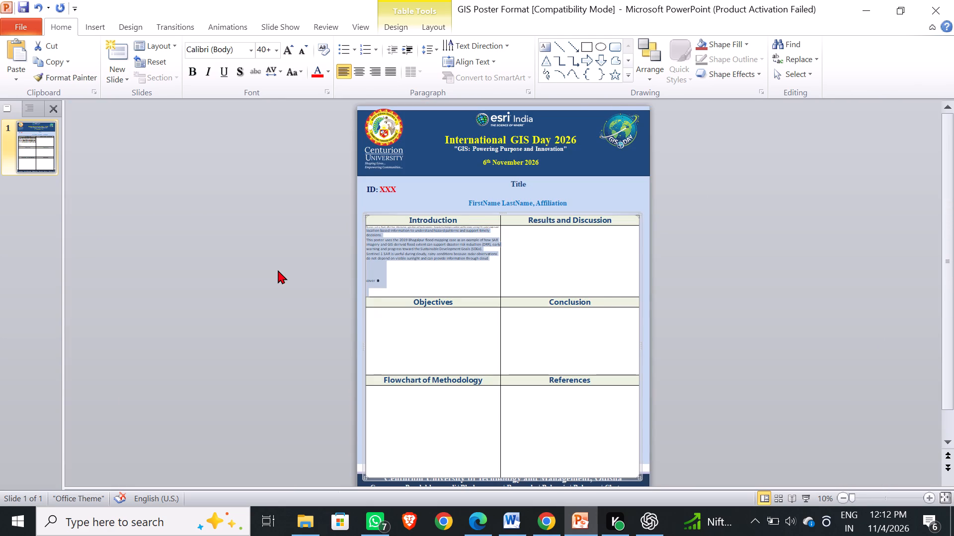
pyautogui.keyDown('ctrl'); pyautogui.scroll(1, 278, 270); pyautogui.keyUp('ctrl')
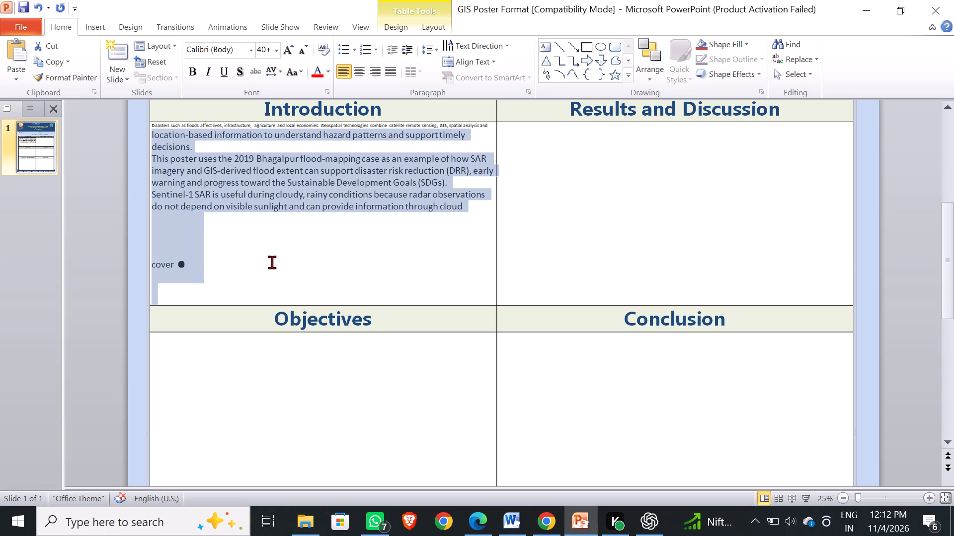
pyautogui.press('Delete')
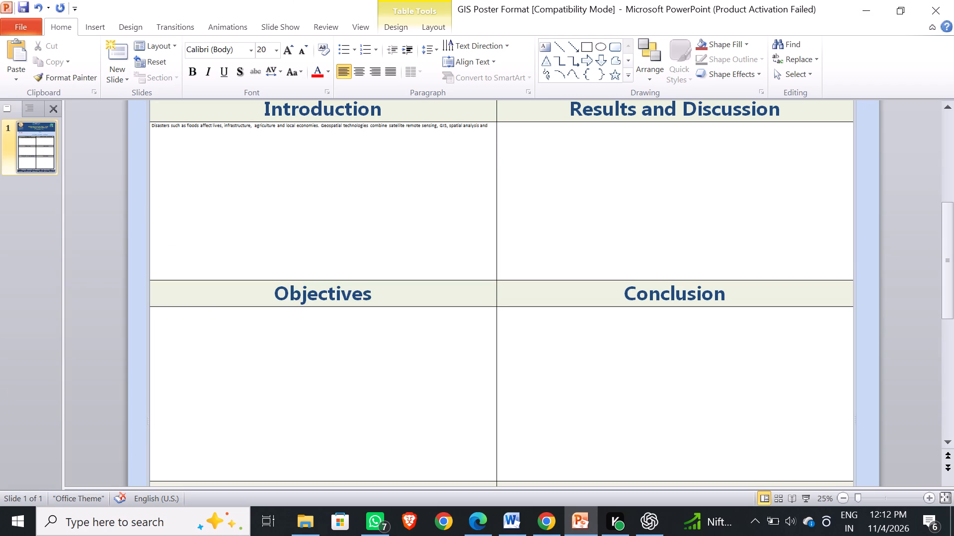
pyautogui.moveTo(161, 128); pyautogui.dragTo(208, 135)
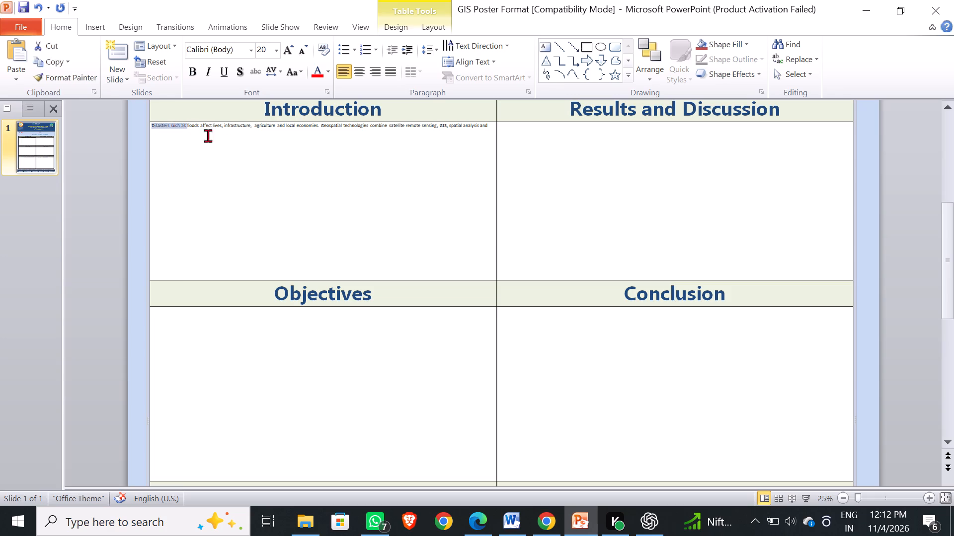
pyautogui.moveTo(208, 135); pyautogui.dragTo(487, 140)
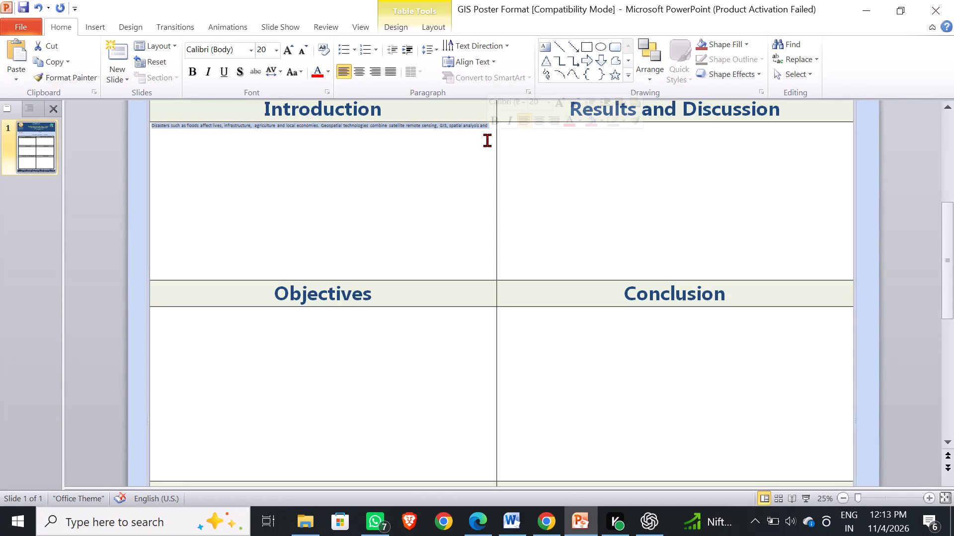
pyautogui.press('Delete')
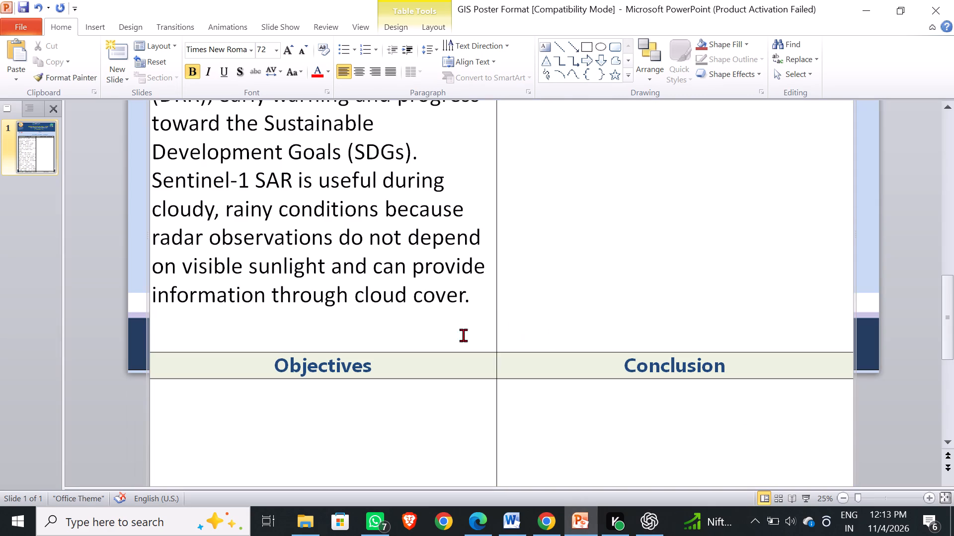
# Select all the pasted Introduction text, from "Disasters such as floods" to "cloud cover", and set its font size to 24.
pyautogui.scroll(3, 177, 178)
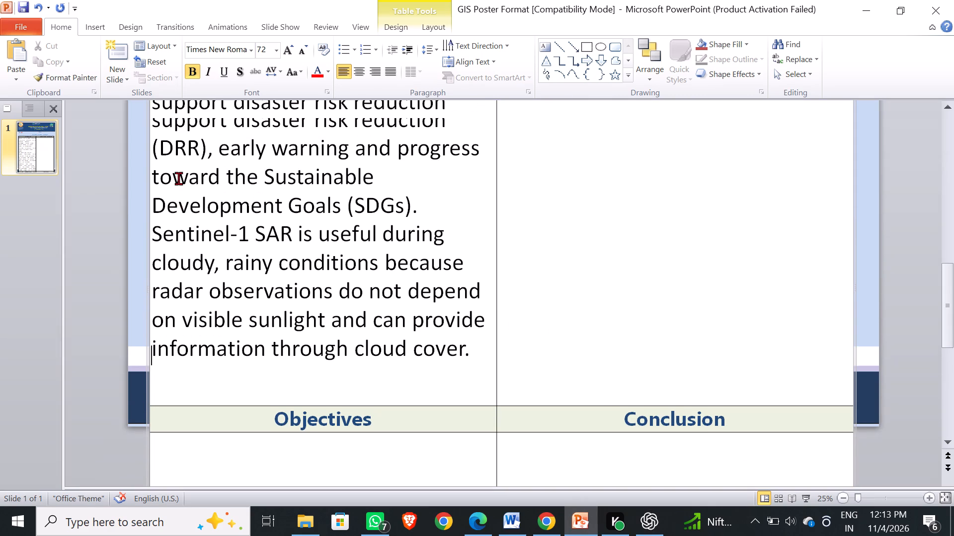
pyautogui.scroll(17, 178, 178)
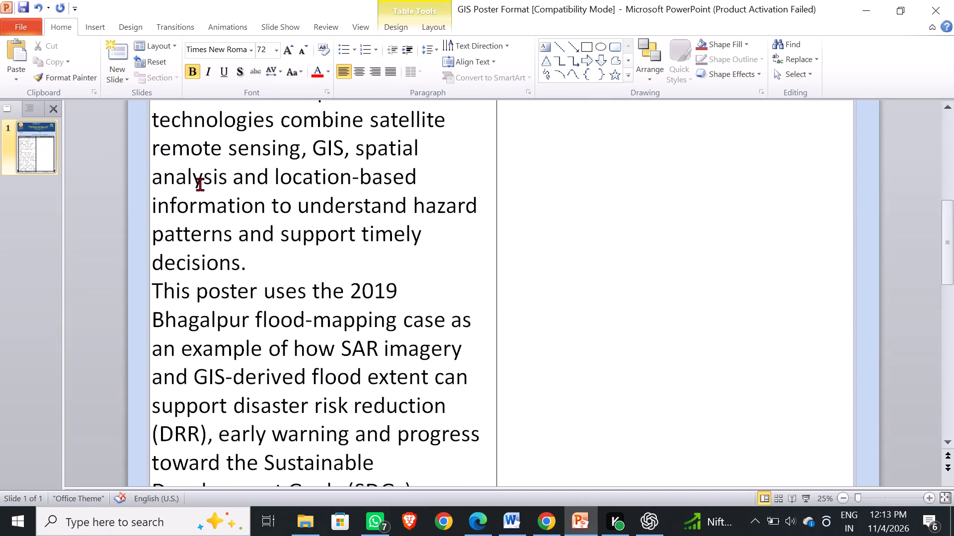
pyautogui.scroll(9, 200, 184)
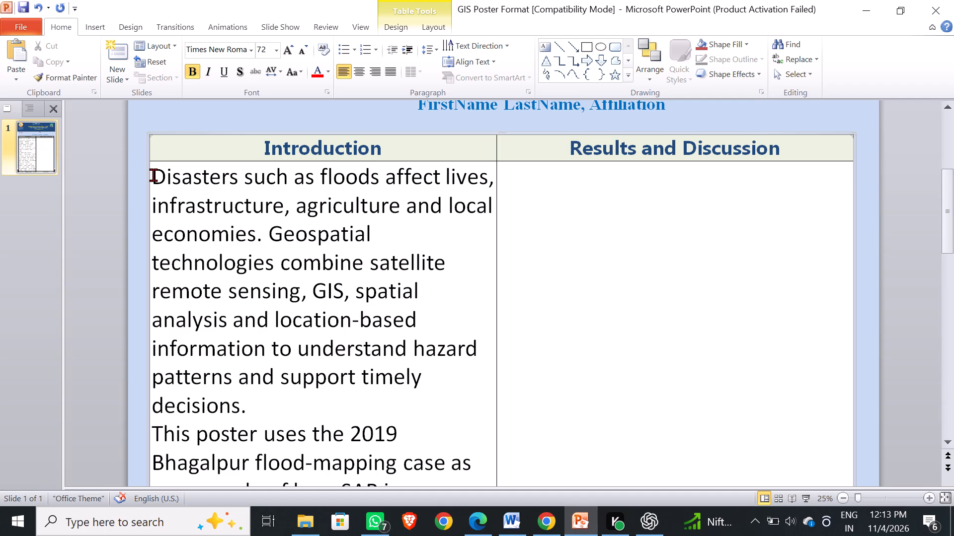
pyautogui.moveTo(156, 176); pyautogui.dragTo(463, 493)
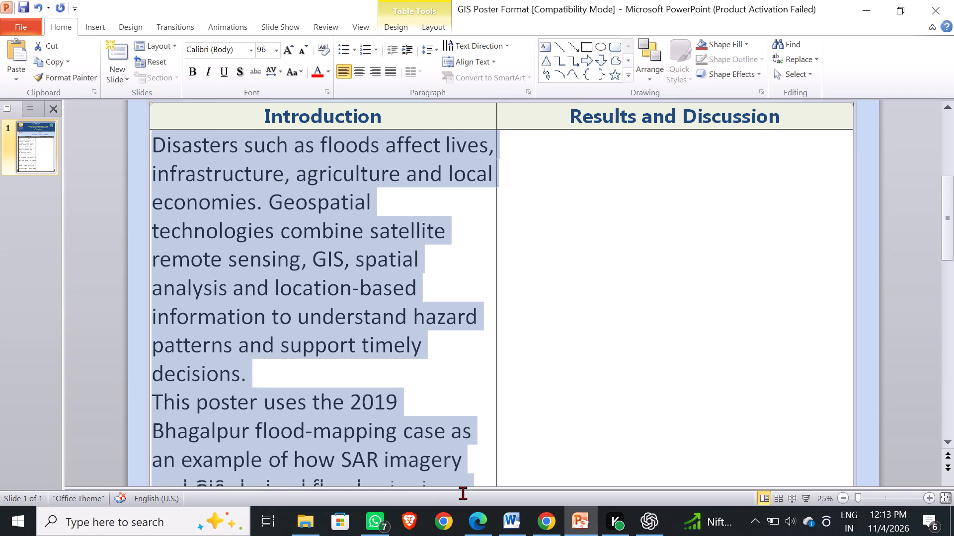
pyautogui.moveTo(463, 493); pyautogui.dragTo(465, 366)
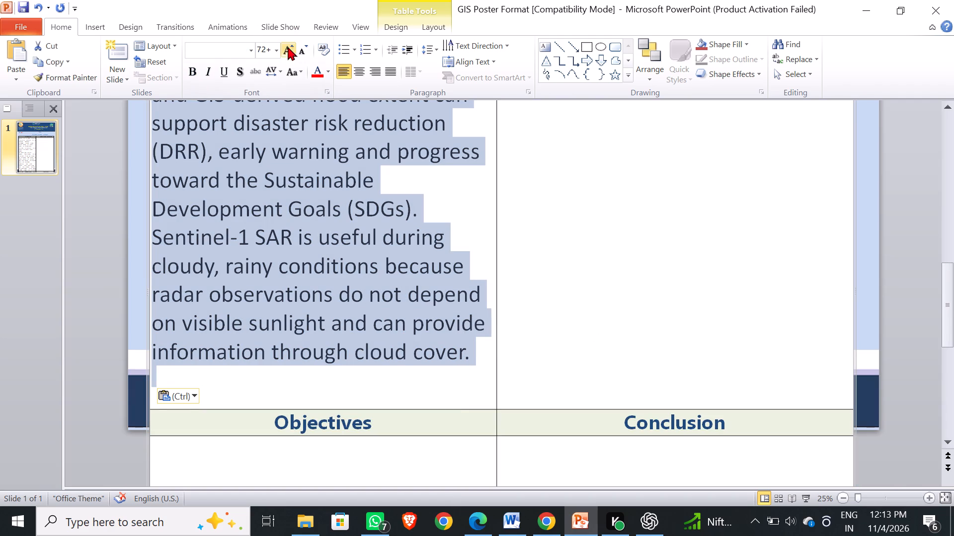
pyautogui.click(271, 48)
pyautogui.write('24')
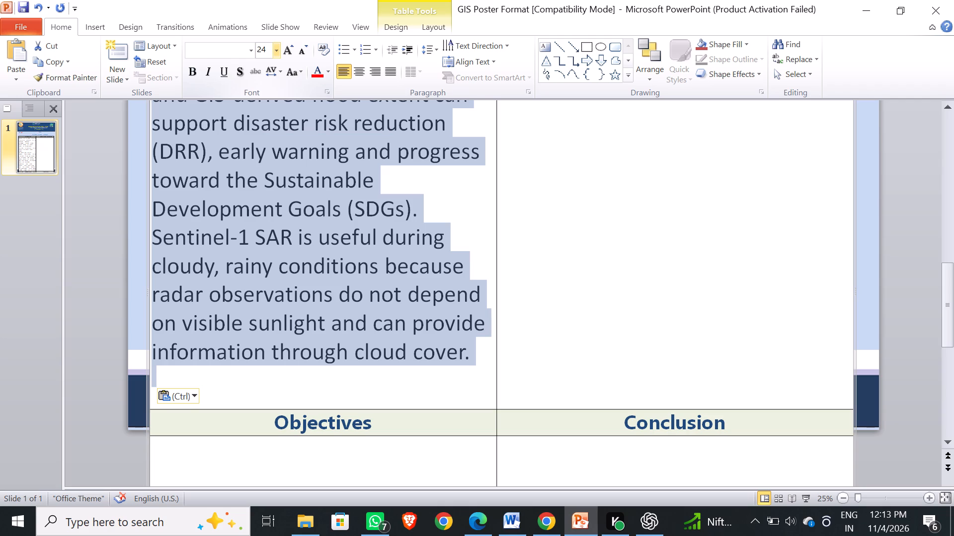
pyautogui.press('Return')
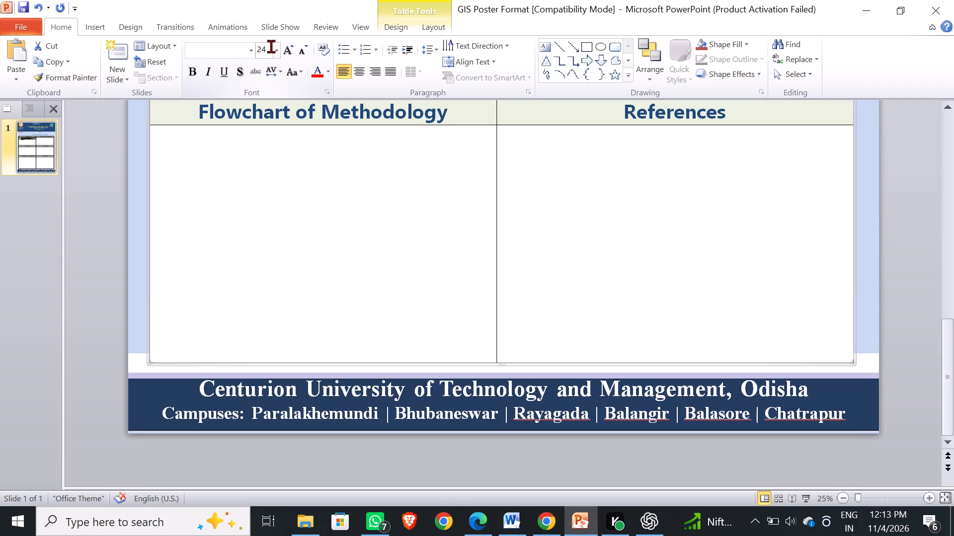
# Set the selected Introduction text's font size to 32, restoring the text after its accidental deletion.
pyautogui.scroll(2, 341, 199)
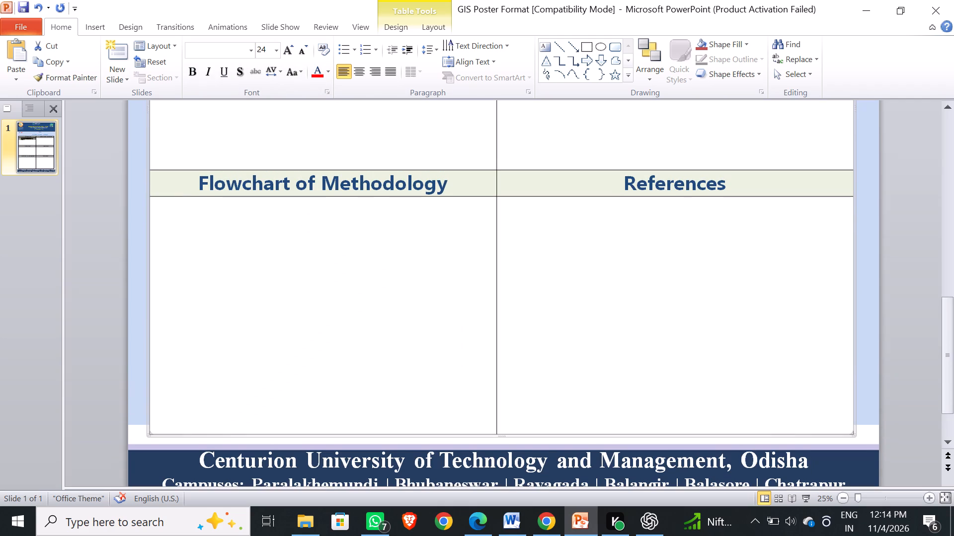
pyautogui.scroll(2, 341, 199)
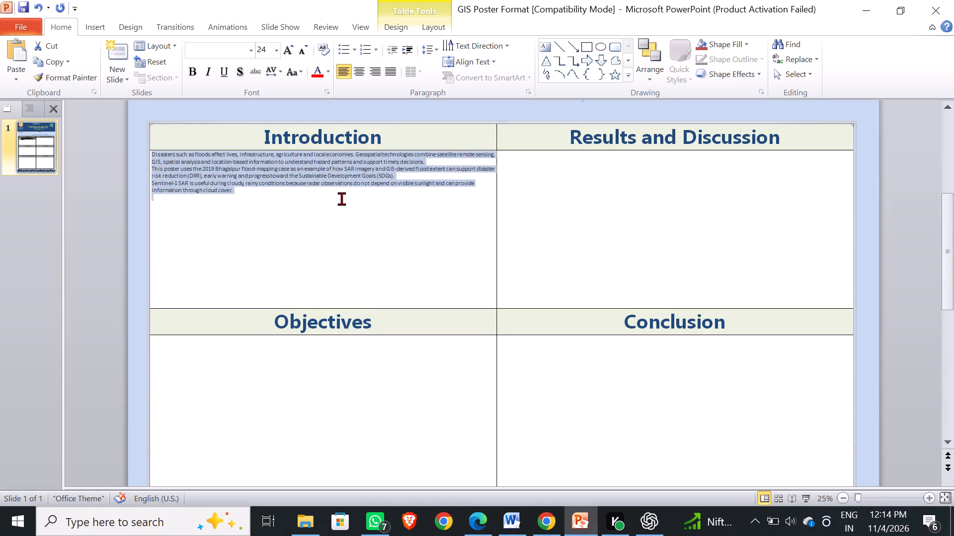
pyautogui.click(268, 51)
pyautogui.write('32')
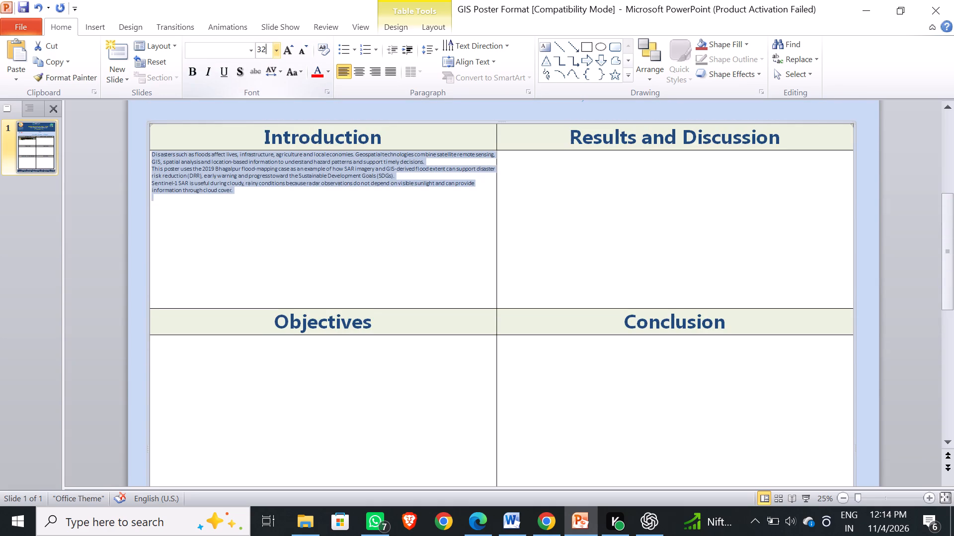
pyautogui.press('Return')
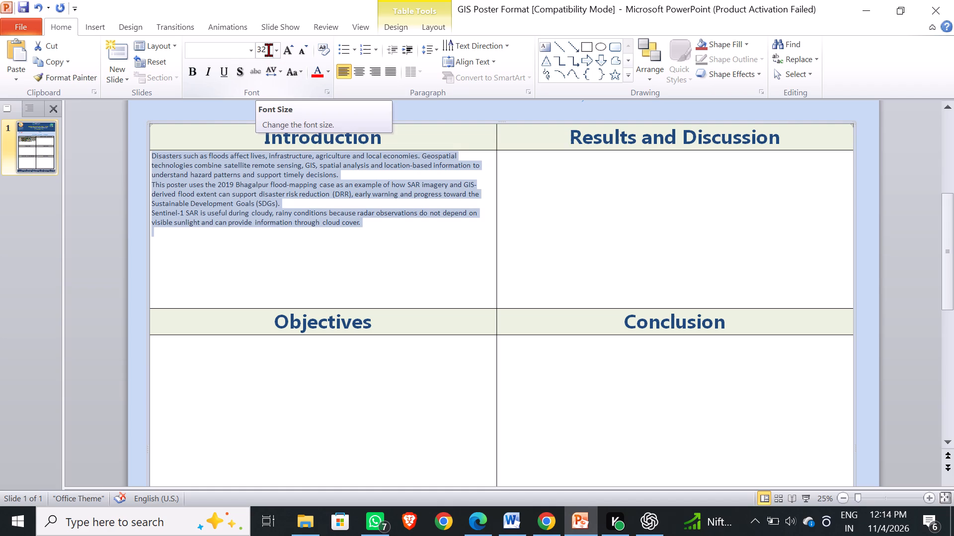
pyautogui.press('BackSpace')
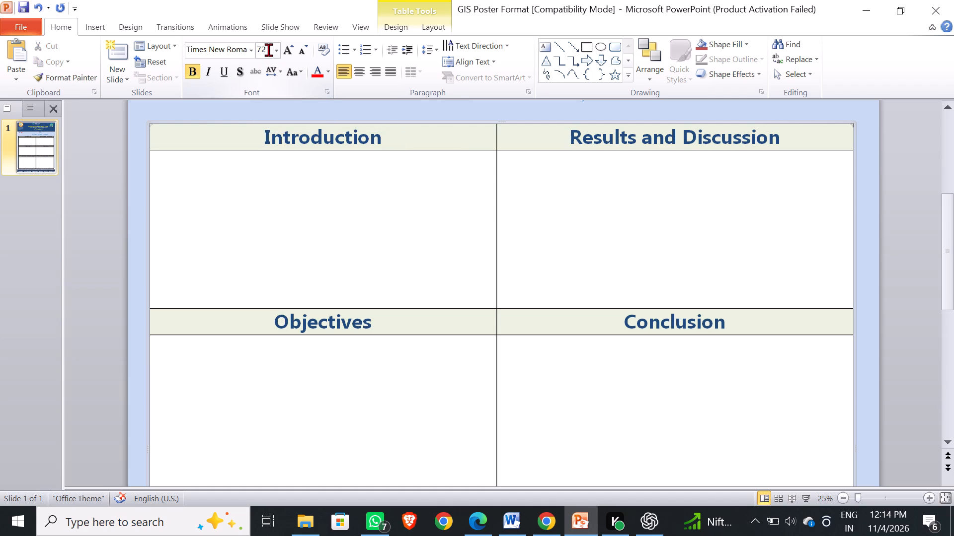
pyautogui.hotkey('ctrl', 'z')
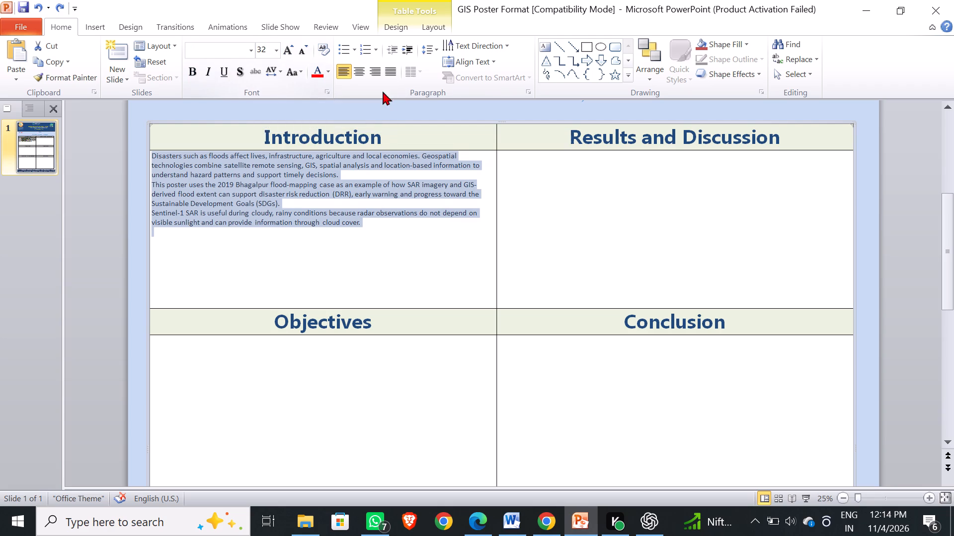
# Set the font size of the selected Introduction paragraphs to 50.
pyautogui.click(269, 48)
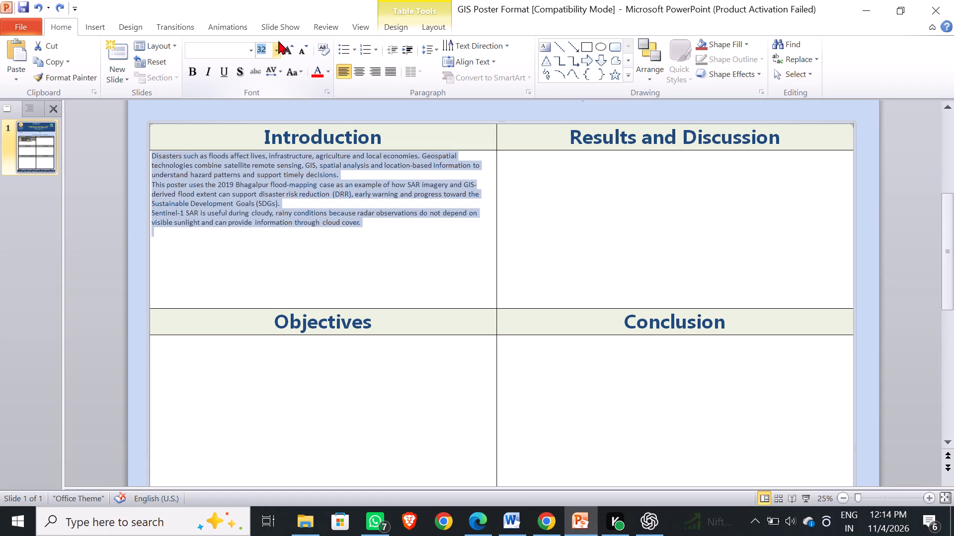
pyautogui.press('5')
pyautogui.press('0')
pyautogui.press('Return')
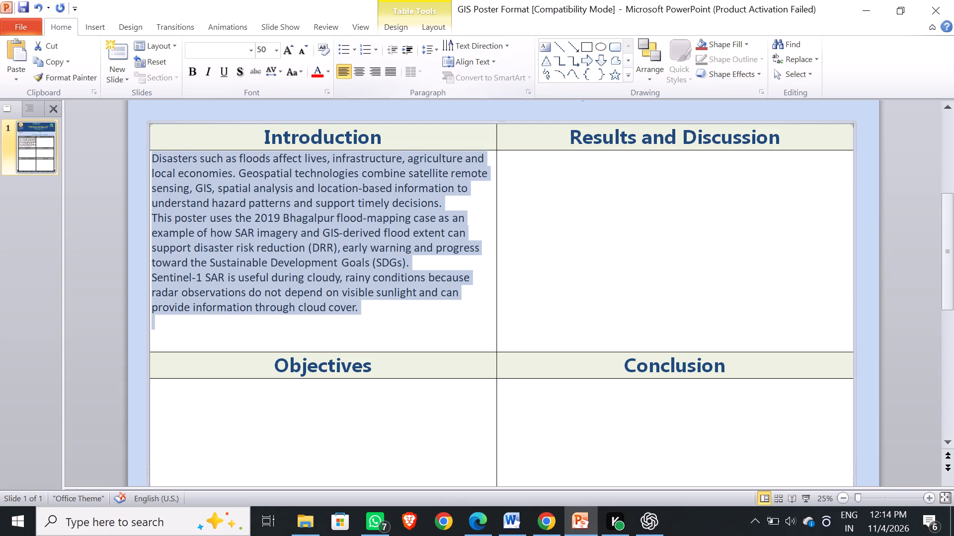
# Reselect all three Introduction paragraphs and set their line spacing to 1.5.
pyautogui.click(154, 159)
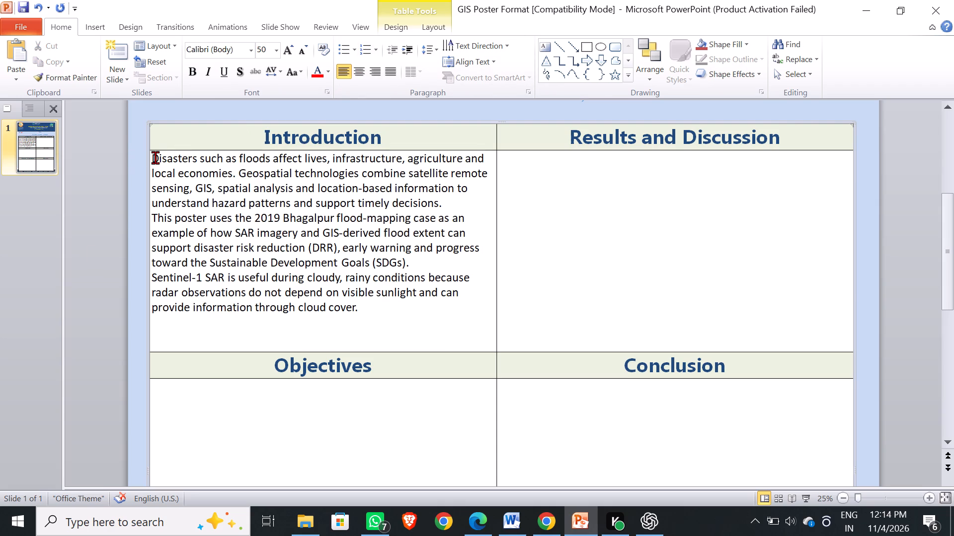
pyautogui.moveTo(156, 160); pyautogui.dragTo(397, 338)
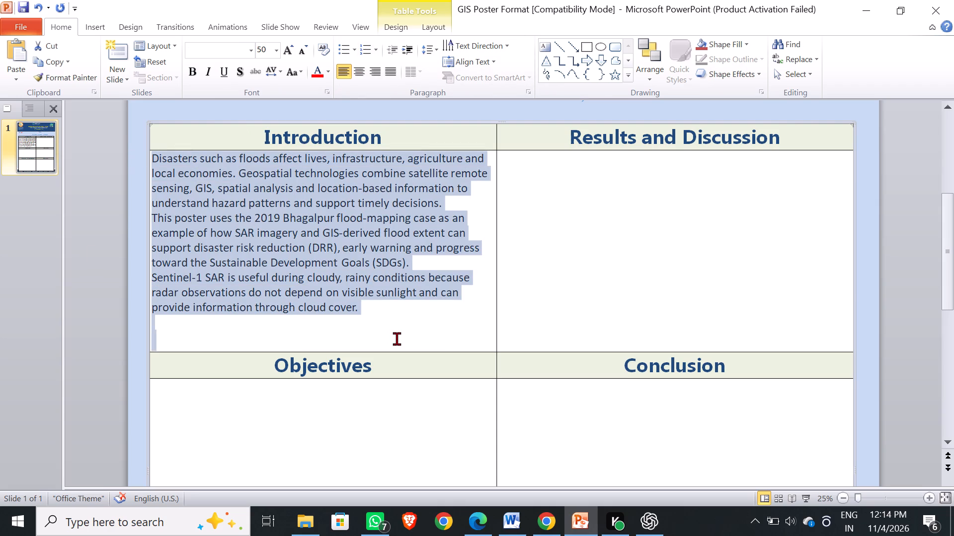
pyautogui.moveTo(397, 338); pyautogui.dragTo(405, 318)
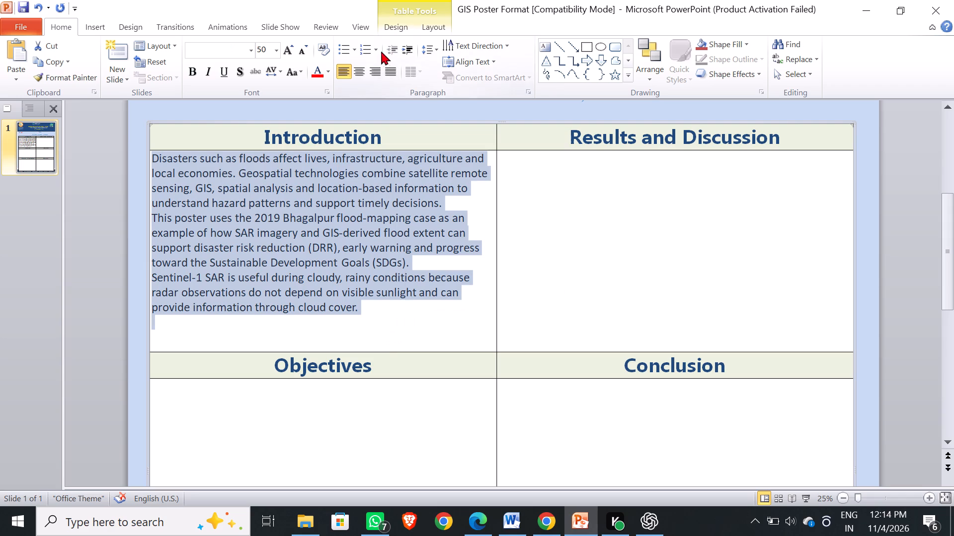
pyautogui.click(434, 56)
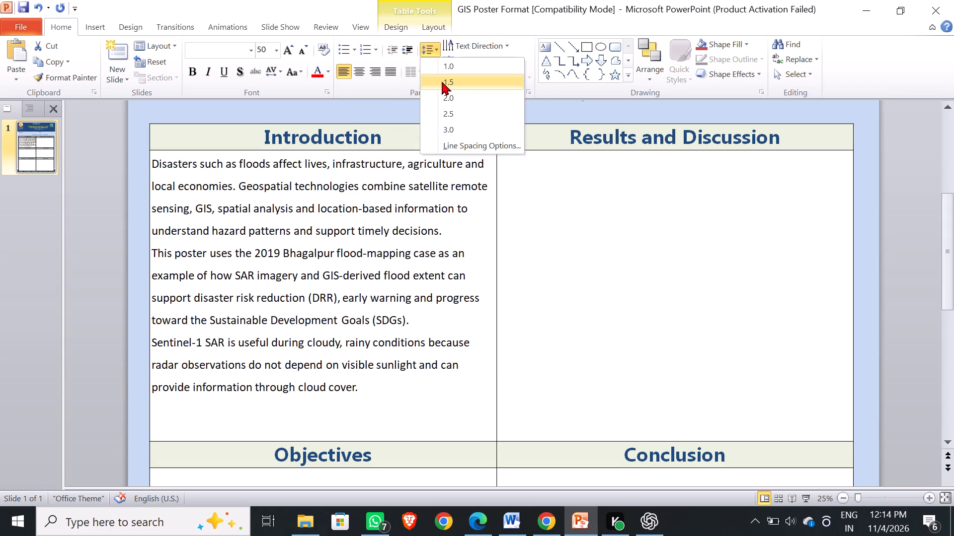
pyautogui.click(442, 81)
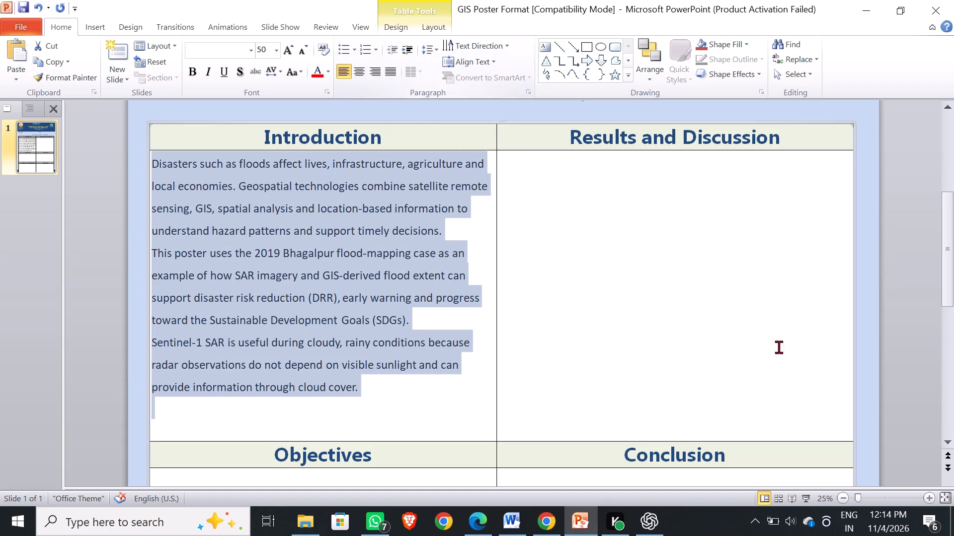
# Change the font of the selected Introduction text to Times New Roman.
pyautogui.click(209, 49)
pyautogui.press('t')
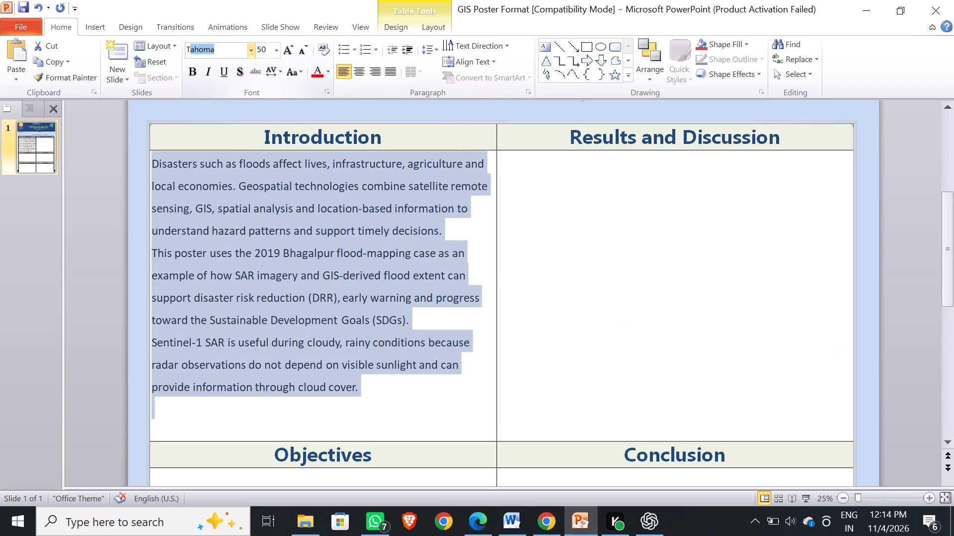
pyautogui.press('i')
pyautogui.press('Return')
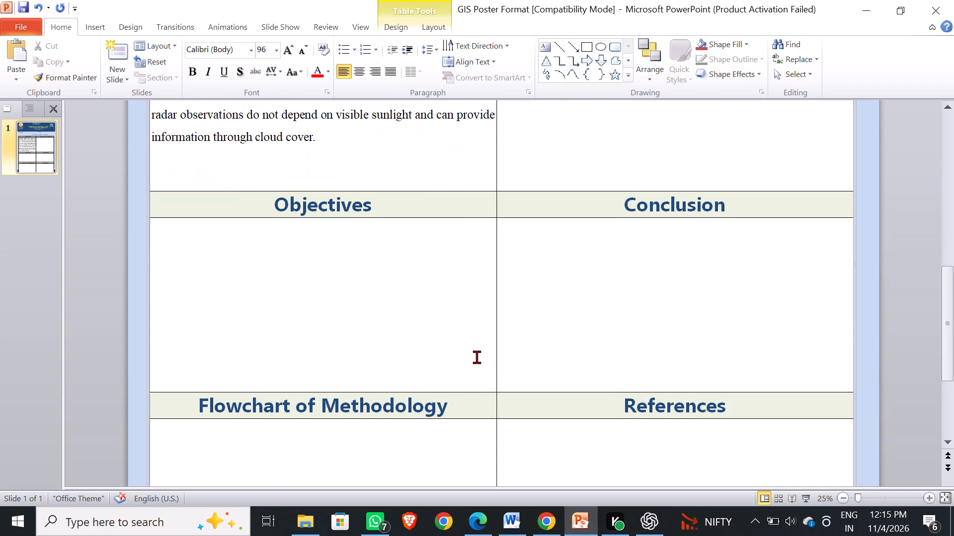
pyautogui.click(156, 235)
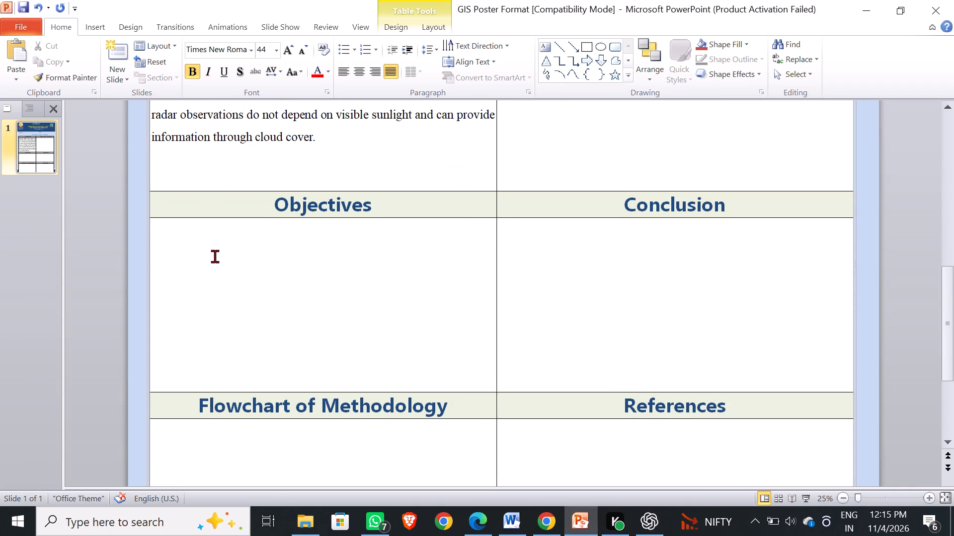
pyautogui.hotkey('ctrl', 'v')
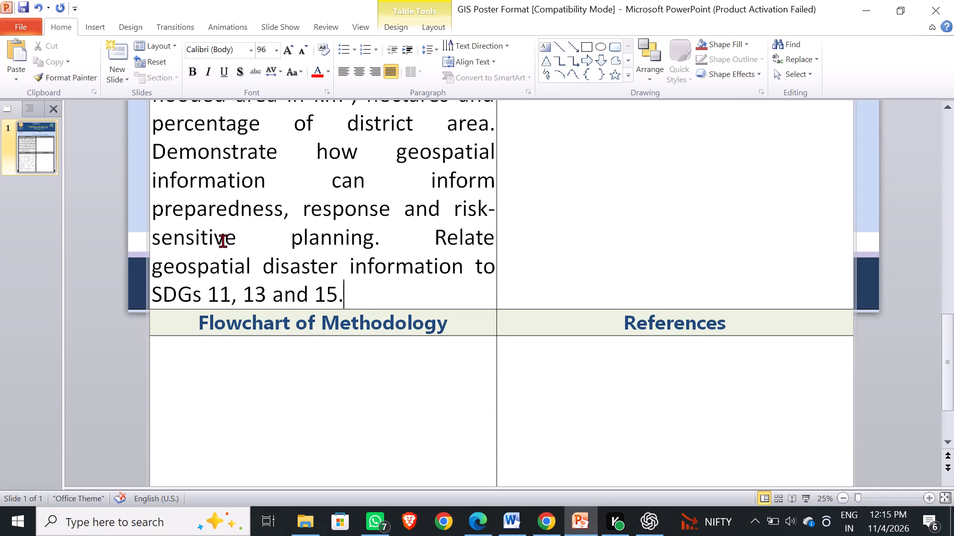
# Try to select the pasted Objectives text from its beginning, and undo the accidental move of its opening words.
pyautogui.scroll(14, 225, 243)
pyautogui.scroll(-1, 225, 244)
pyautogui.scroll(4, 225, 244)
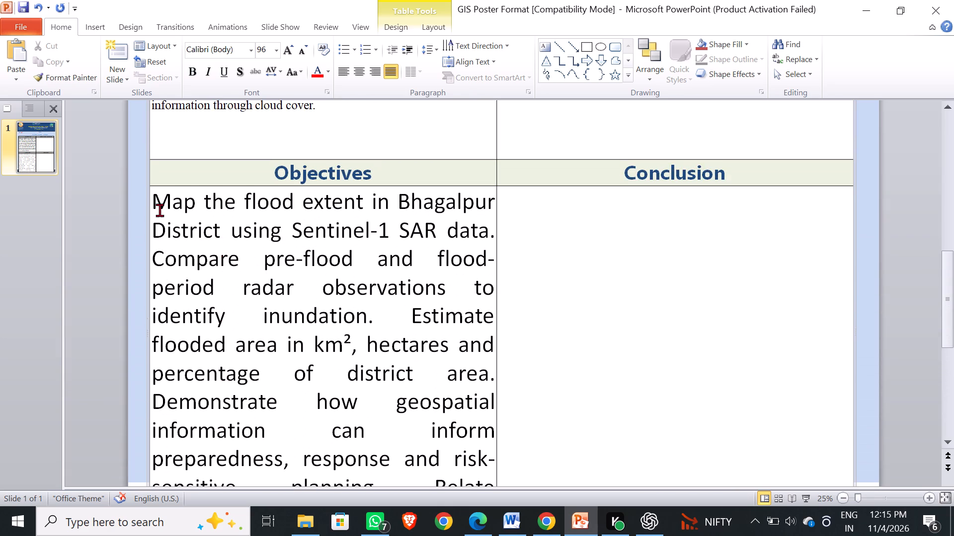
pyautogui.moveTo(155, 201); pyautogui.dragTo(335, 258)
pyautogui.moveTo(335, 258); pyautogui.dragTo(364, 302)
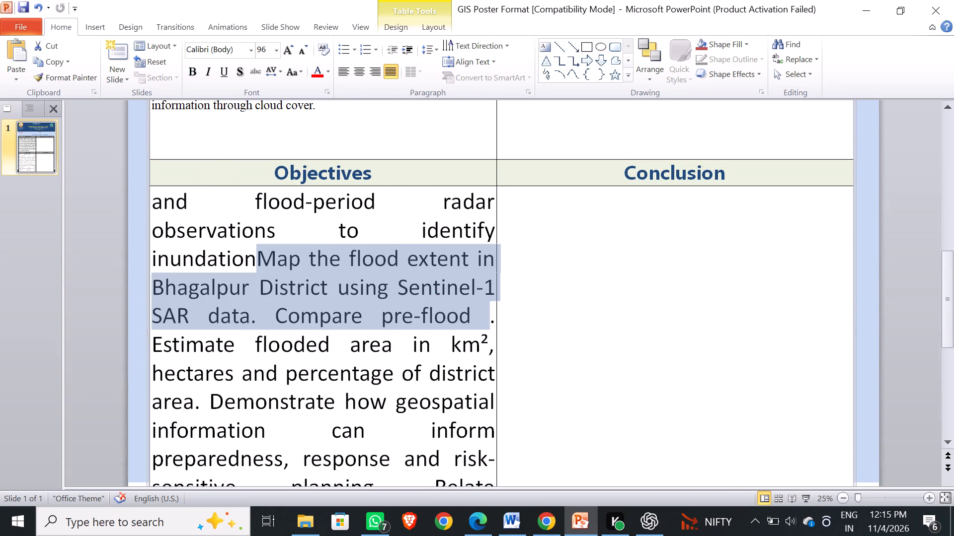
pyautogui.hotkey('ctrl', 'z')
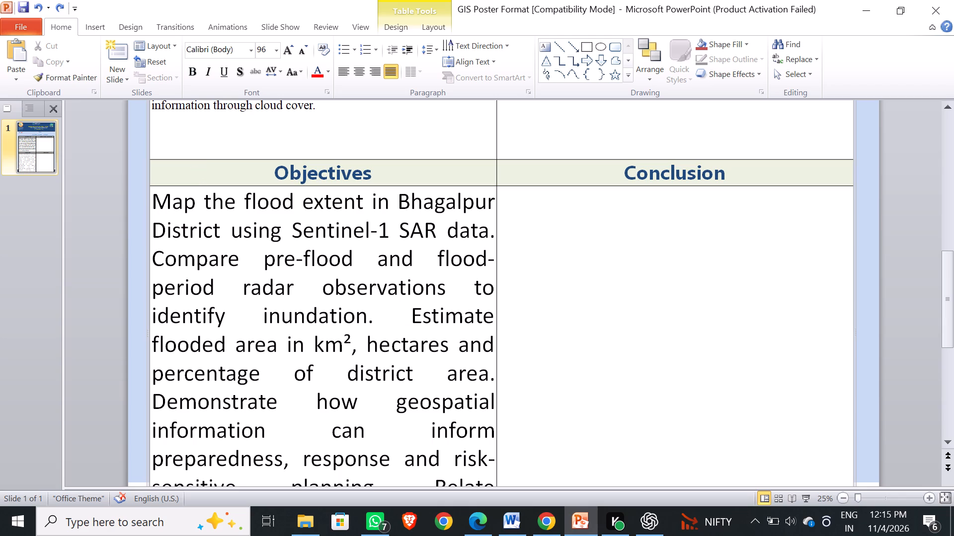
# Select all of the pasted Objectives text and format it as 50 pt Times New Roman.
pyautogui.moveTo(155, 202); pyautogui.dragTo(311, 271)
pyautogui.moveTo(311, 271); pyautogui.dragTo(465, 507)
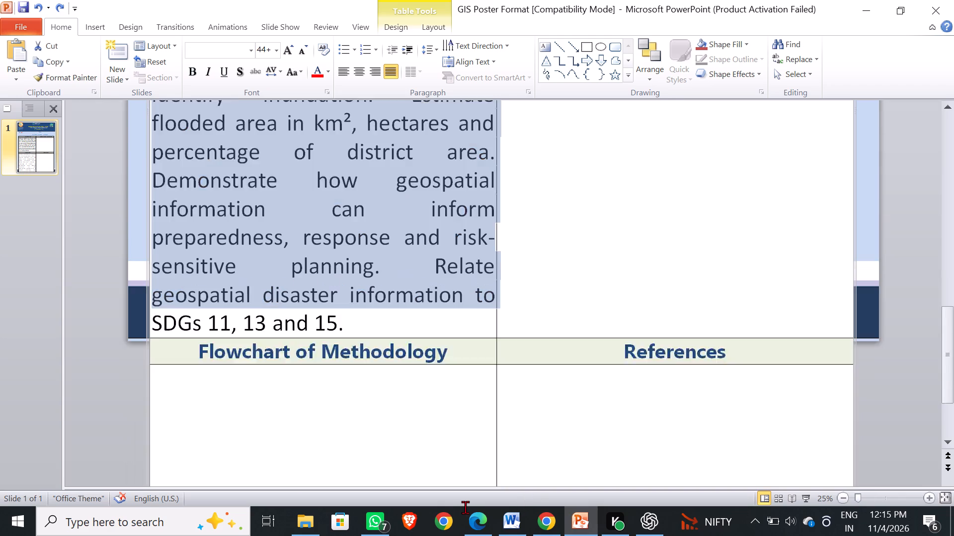
pyautogui.moveTo(465, 507); pyautogui.dragTo(442, 189)
pyautogui.click(266, 50)
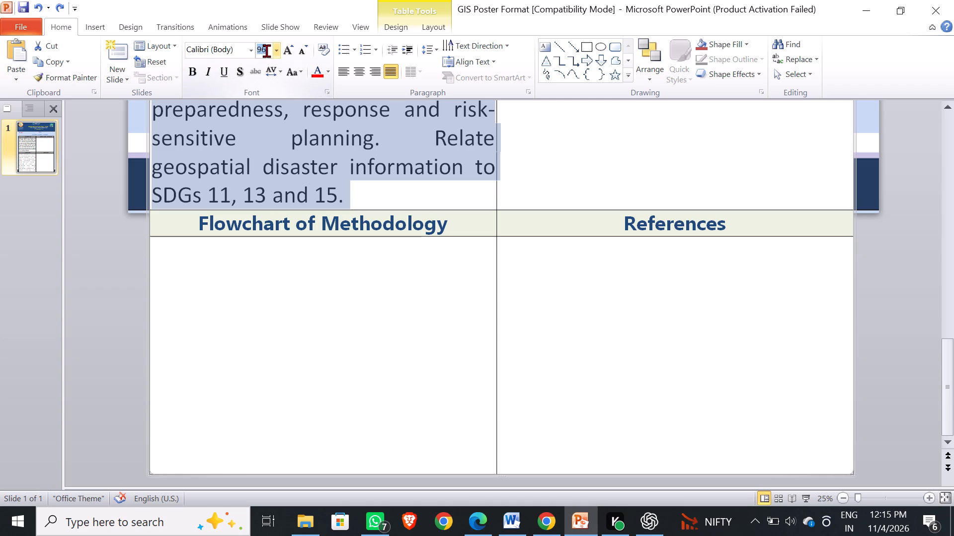
pyautogui.write('50')
pyautogui.press('Return')
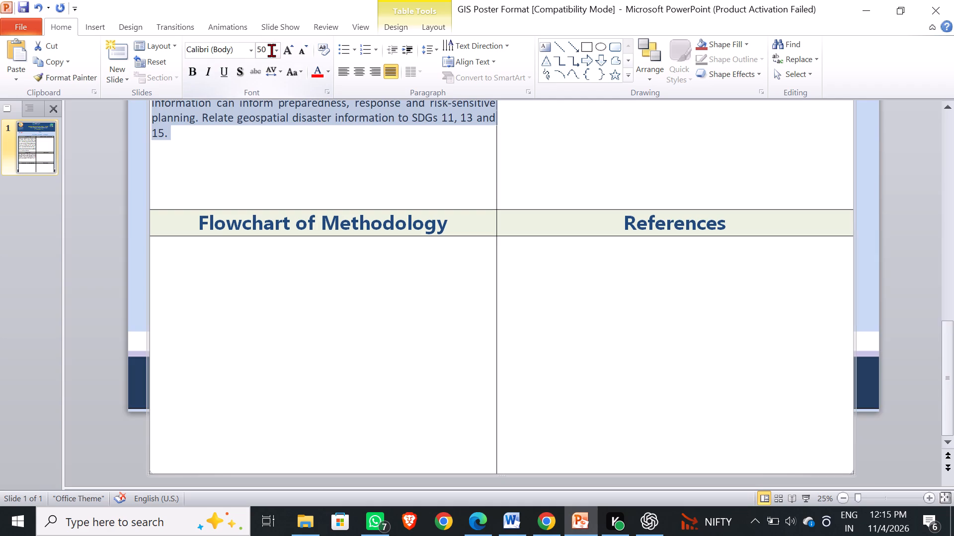
pyautogui.click(238, 52)
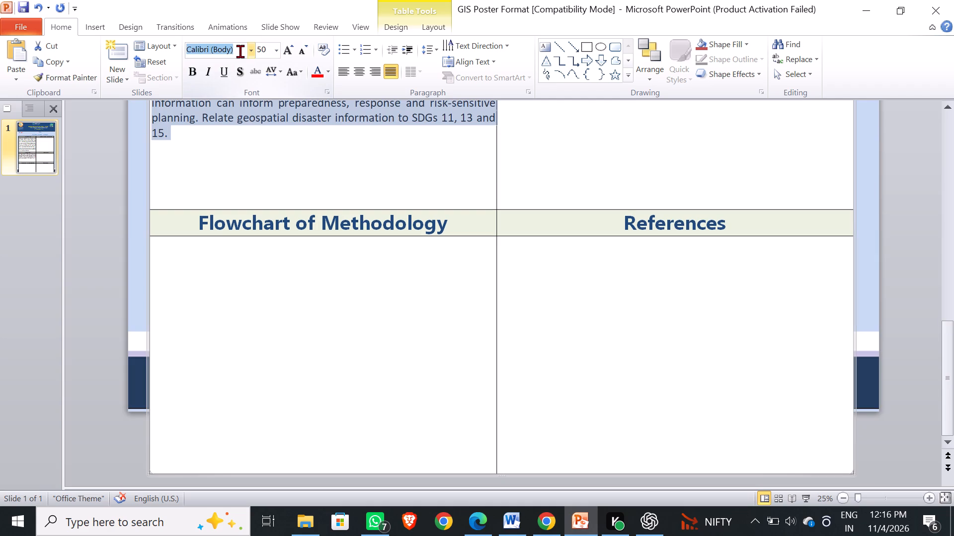
pyautogui.press('t')
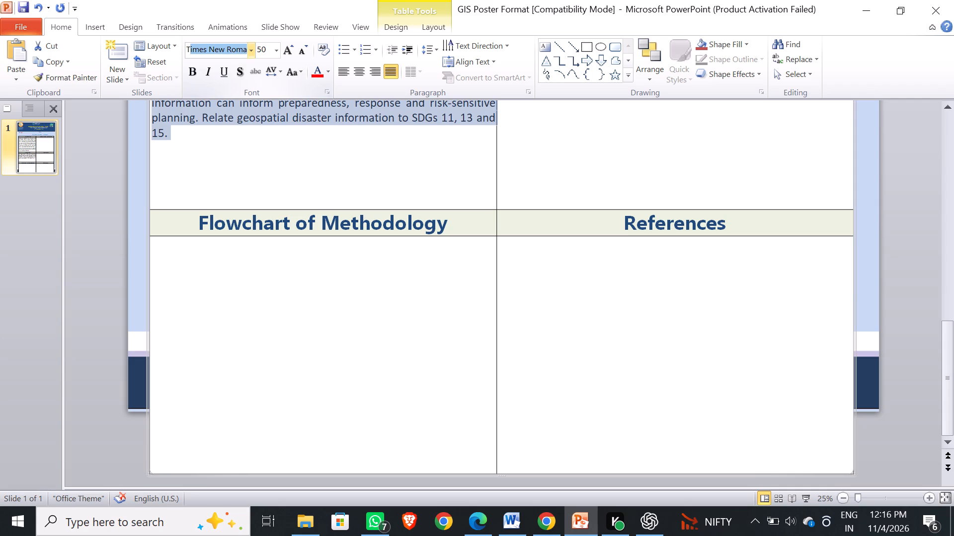
pyautogui.press('Return')
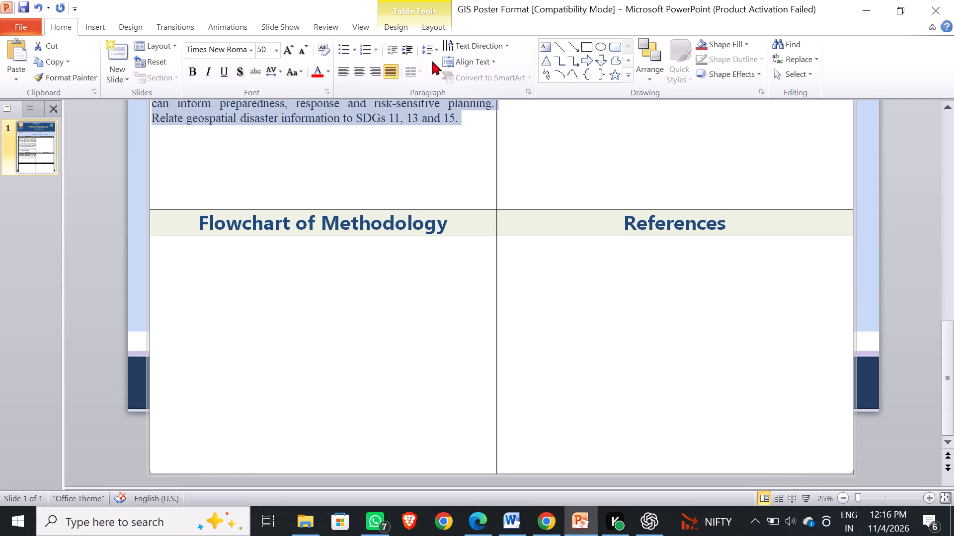
# Apply filled round bullets to the selected Objectives text.
pyautogui.scroll(5, 435, 204)
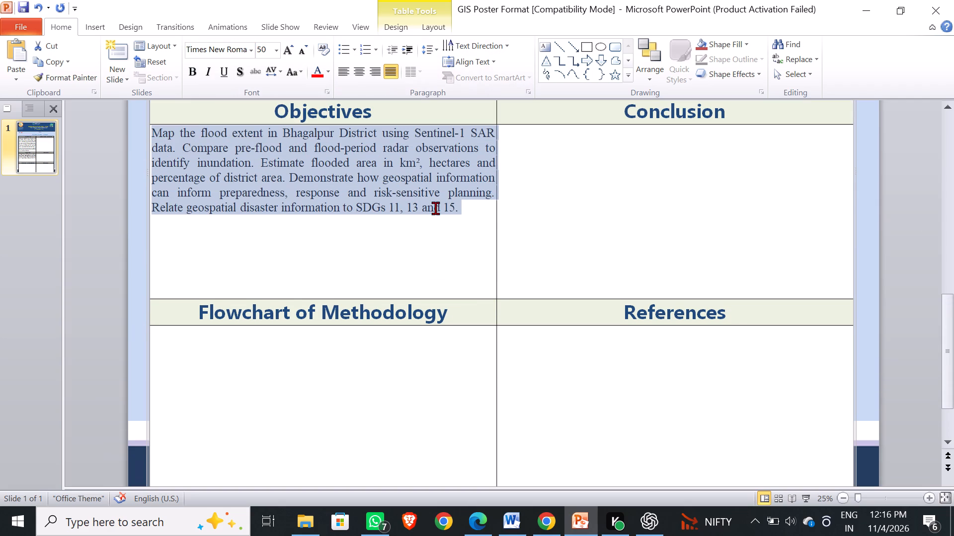
pyautogui.click(376, 51)
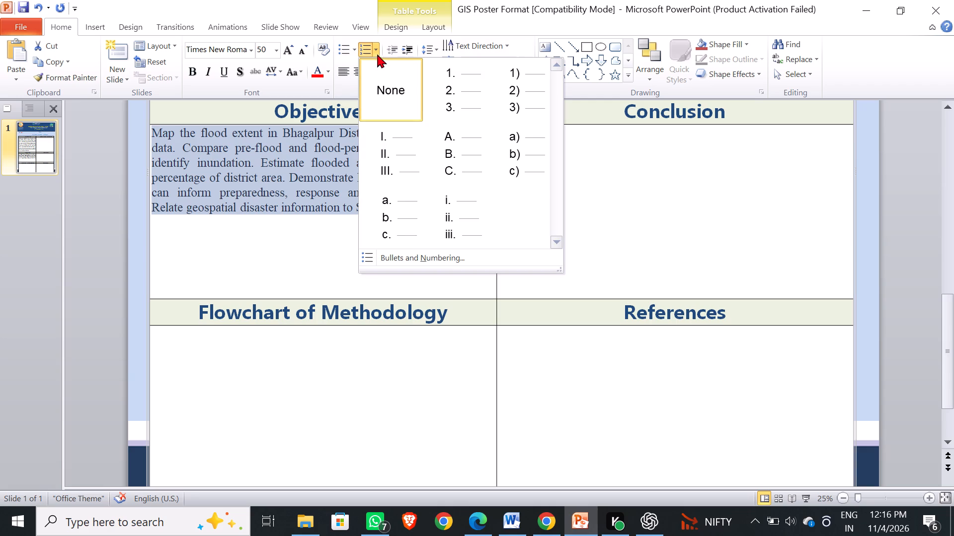
pyautogui.click(353, 48)
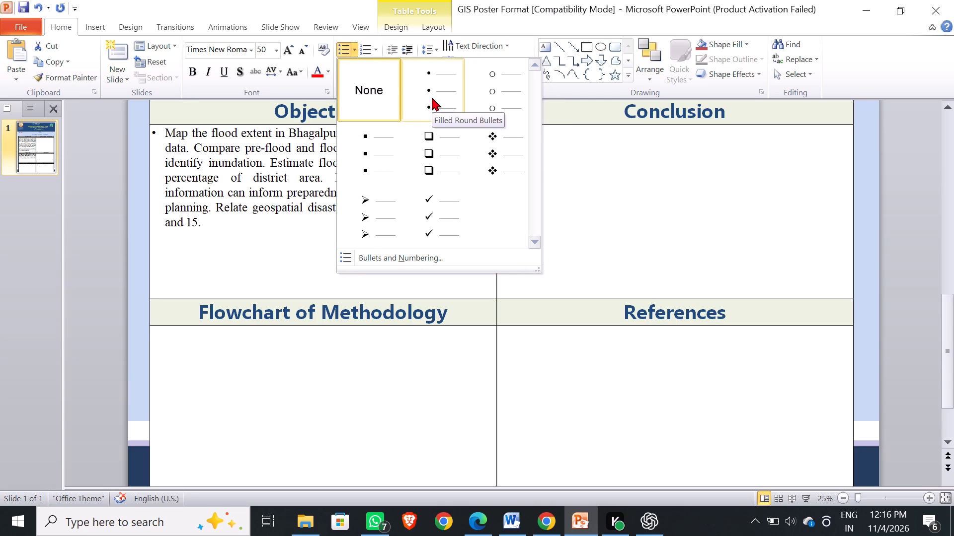
pyautogui.click(432, 97)
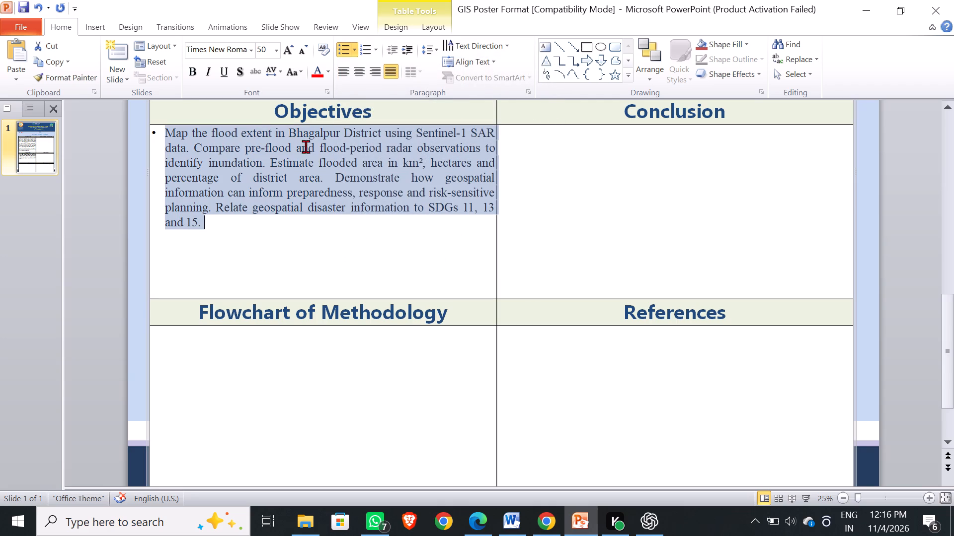
# Split the Objectives text into separate bullets starting at "Compare pre-flood", "Demonstrate how" and "Relate geospatial".
pyautogui.click(189, 148)
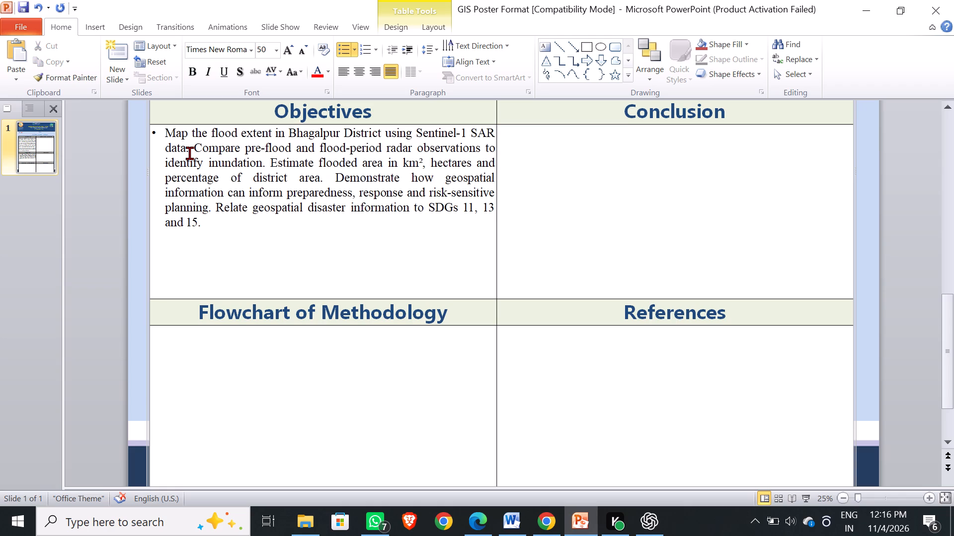
pyautogui.press('Return')
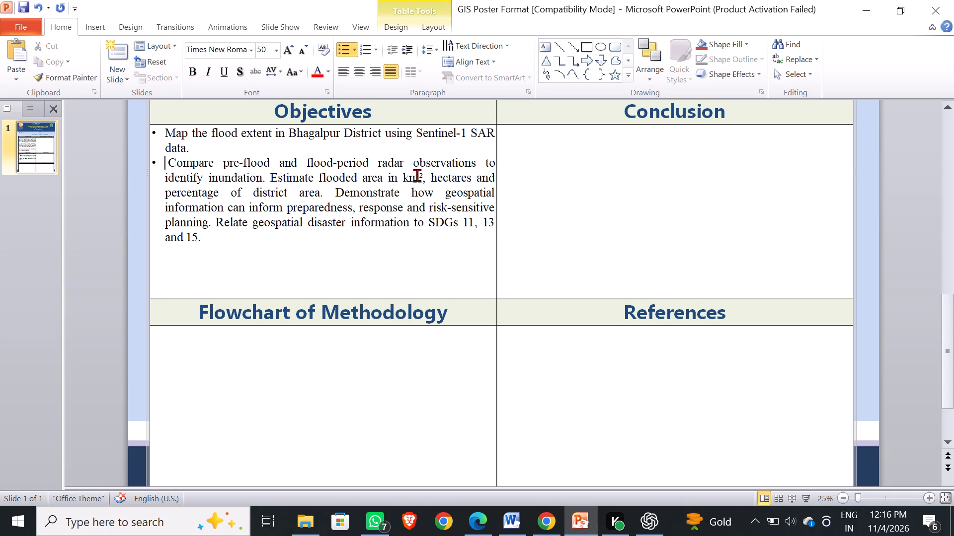
pyautogui.click(328, 193)
pyautogui.press('Return')
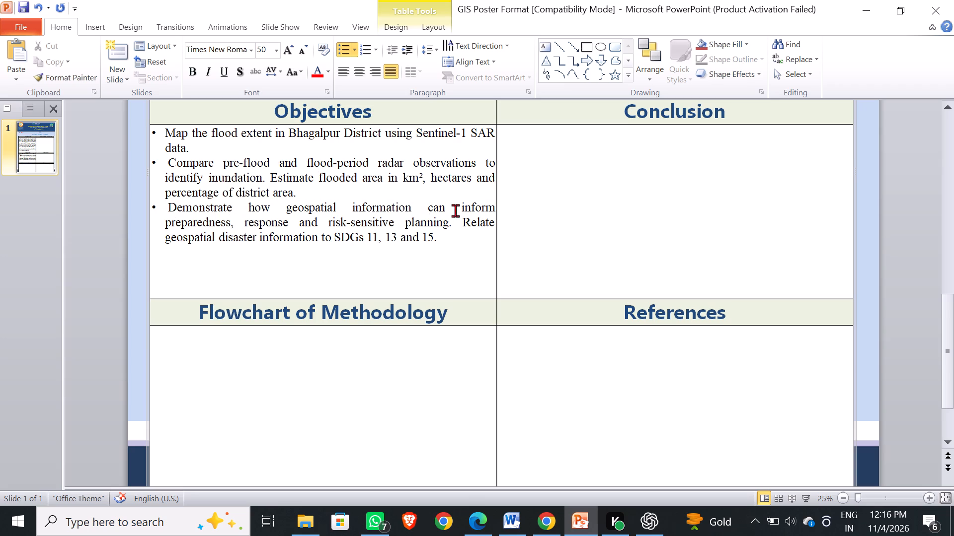
pyautogui.click(455, 225)
pyautogui.press('Return')
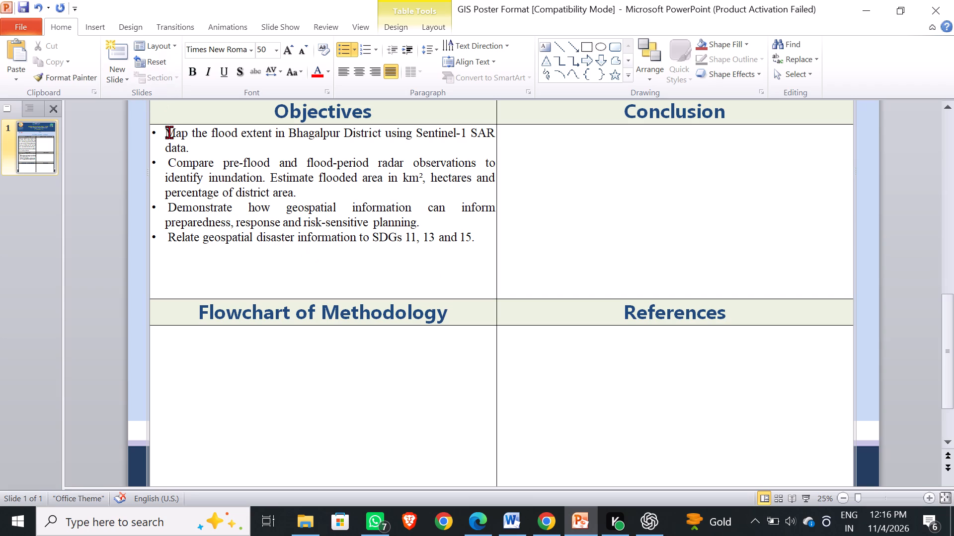
# Set the line spacing of all the Objectives bullets to 1.5 and deselect the text.
pyautogui.moveTo(163, 132); pyautogui.dragTo(422, 253)
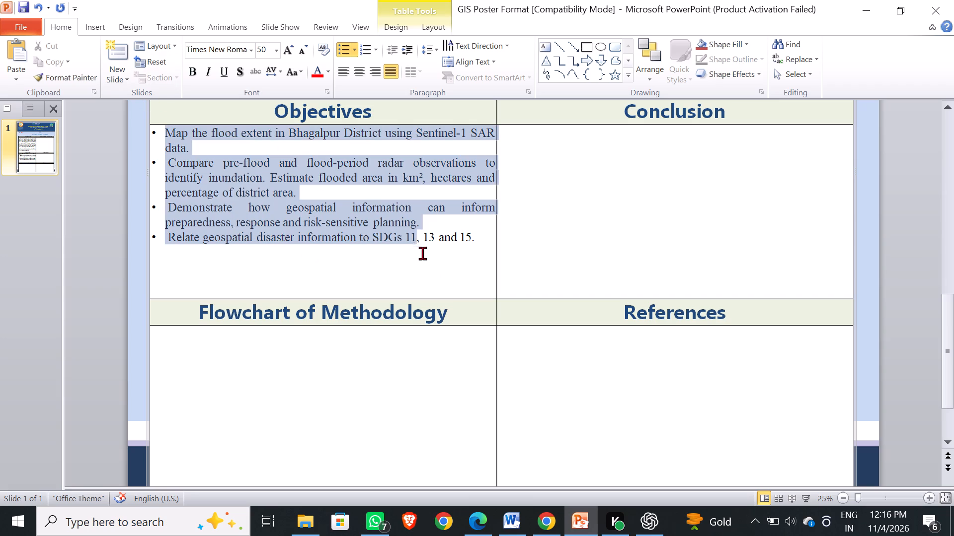
pyautogui.moveTo(422, 253); pyautogui.dragTo(474, 245)
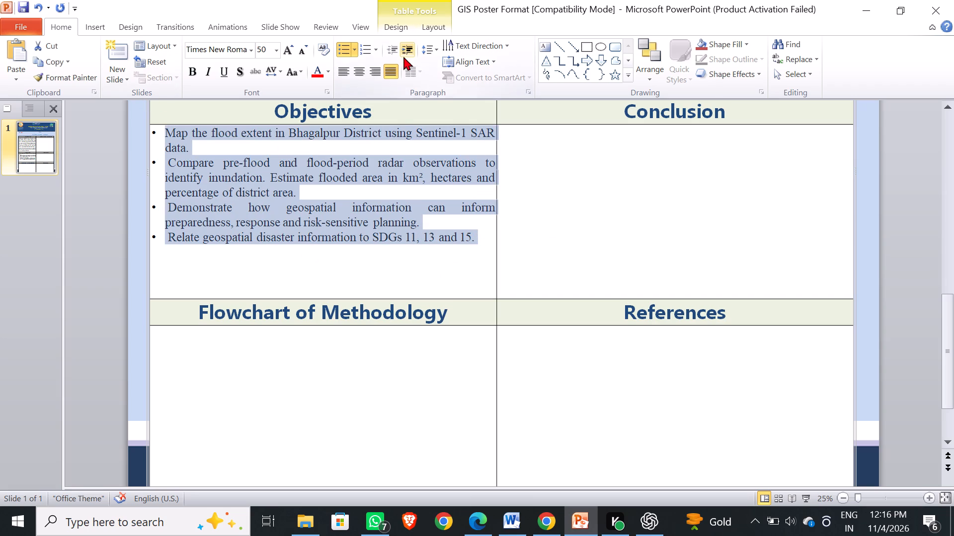
pyautogui.click(439, 52)
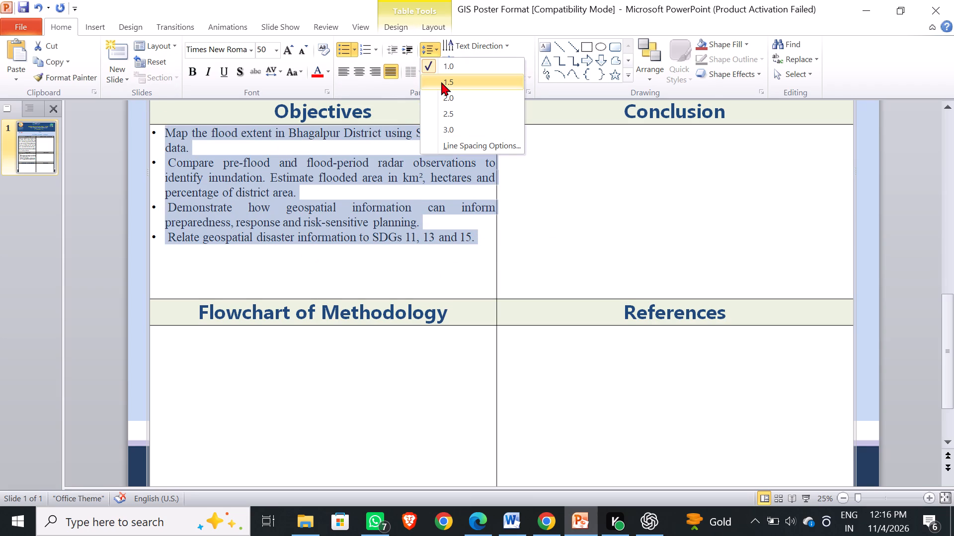
pyautogui.click(441, 82)
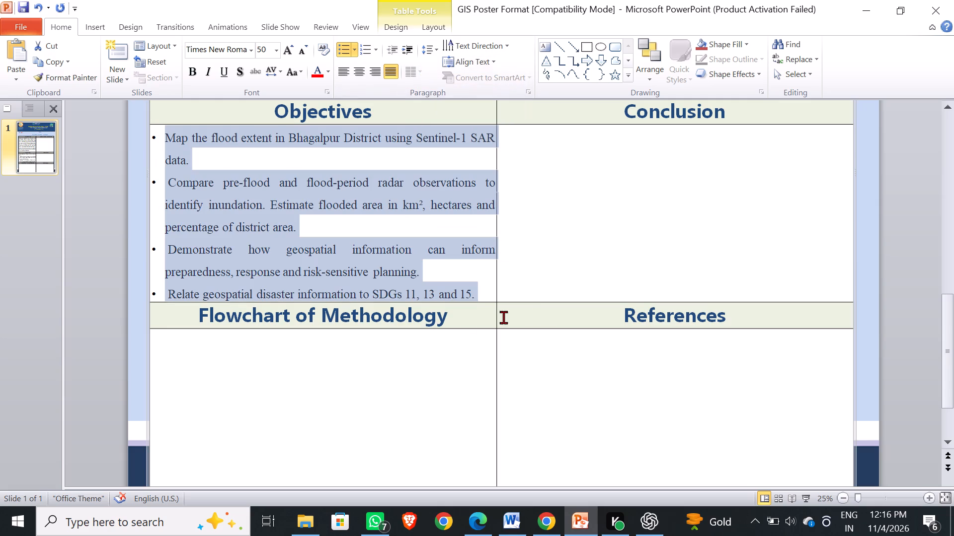
pyautogui.scroll(-1, 419, 245)
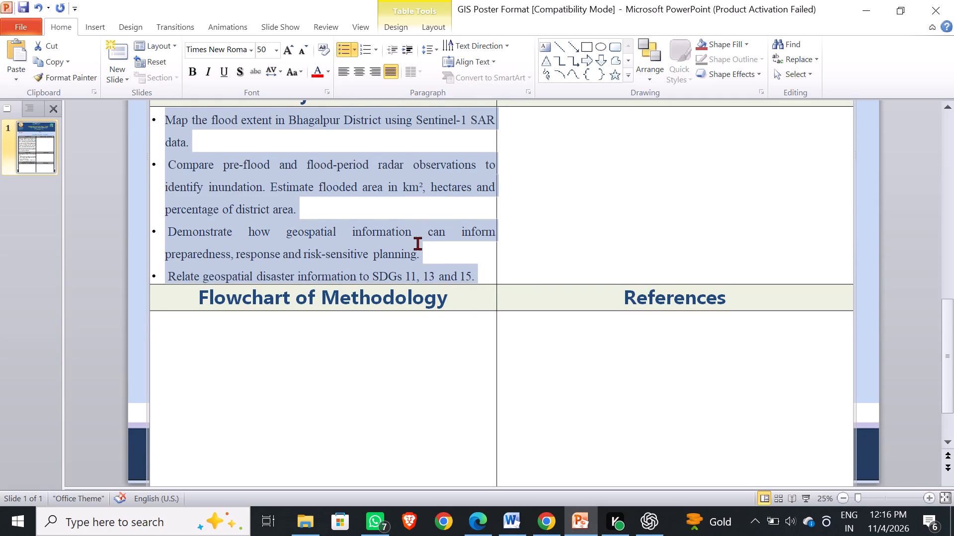
pyautogui.scroll(1, 417, 243)
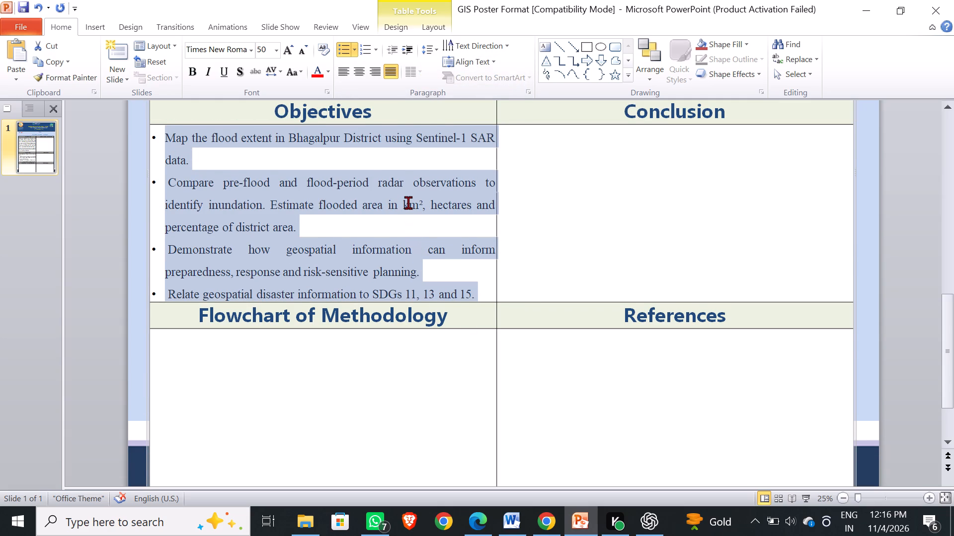
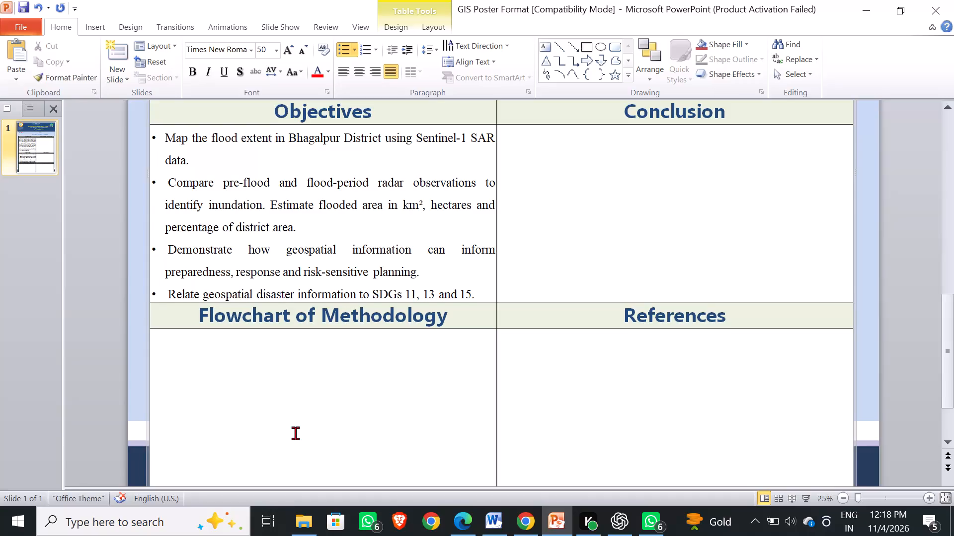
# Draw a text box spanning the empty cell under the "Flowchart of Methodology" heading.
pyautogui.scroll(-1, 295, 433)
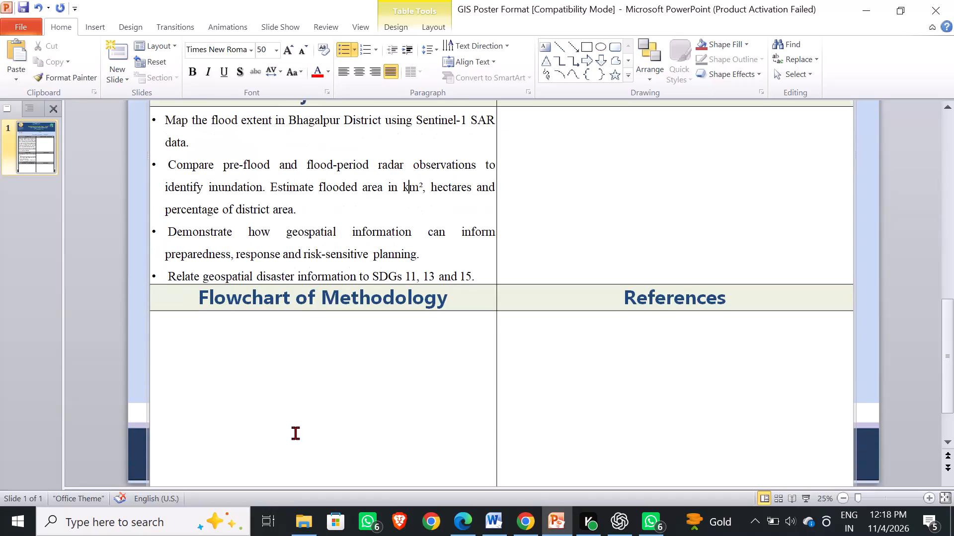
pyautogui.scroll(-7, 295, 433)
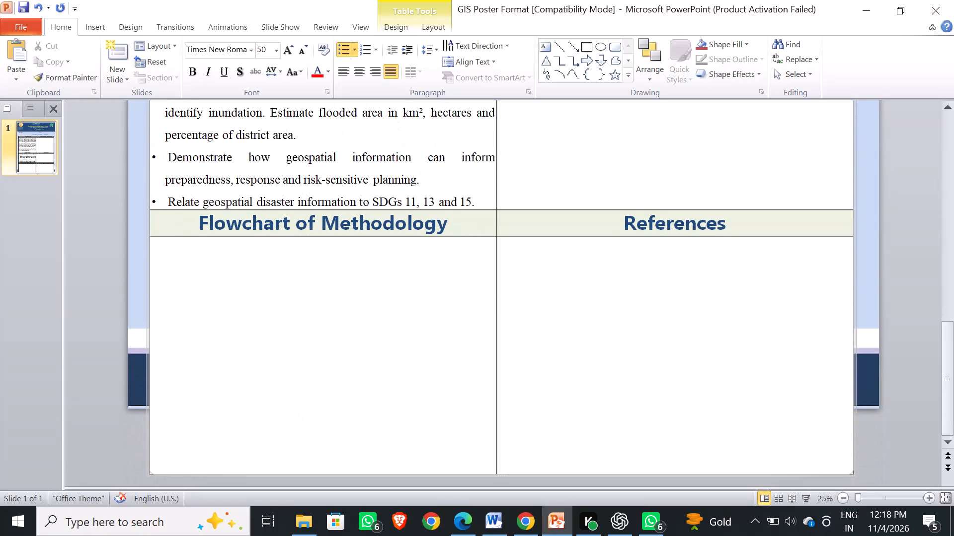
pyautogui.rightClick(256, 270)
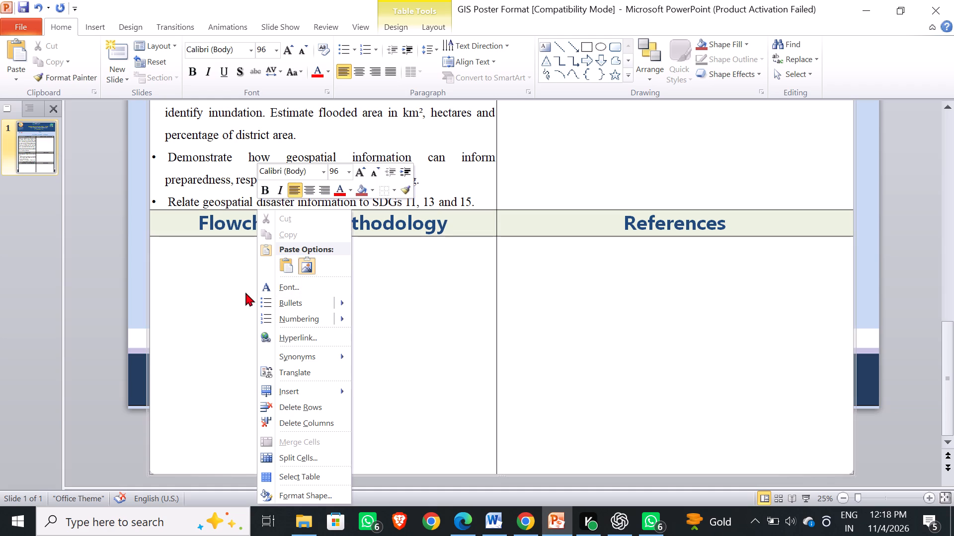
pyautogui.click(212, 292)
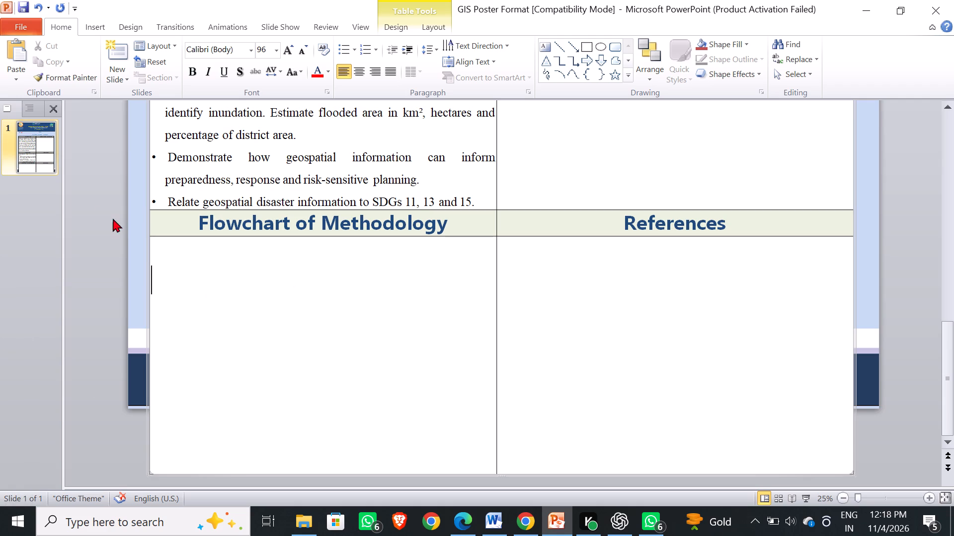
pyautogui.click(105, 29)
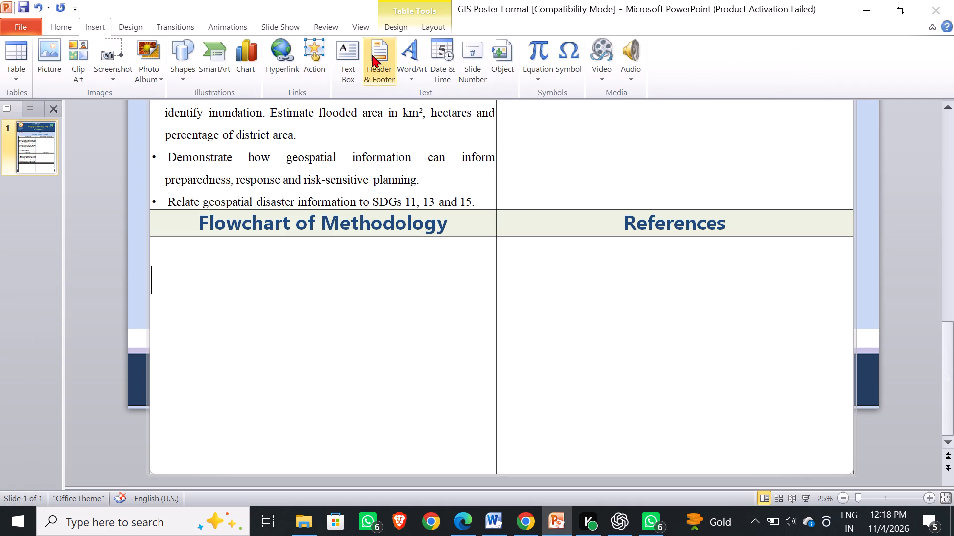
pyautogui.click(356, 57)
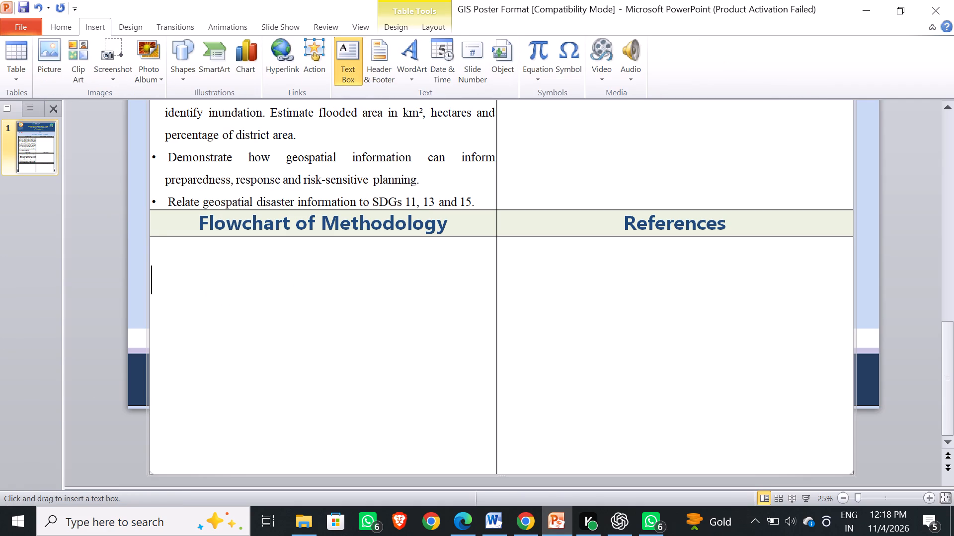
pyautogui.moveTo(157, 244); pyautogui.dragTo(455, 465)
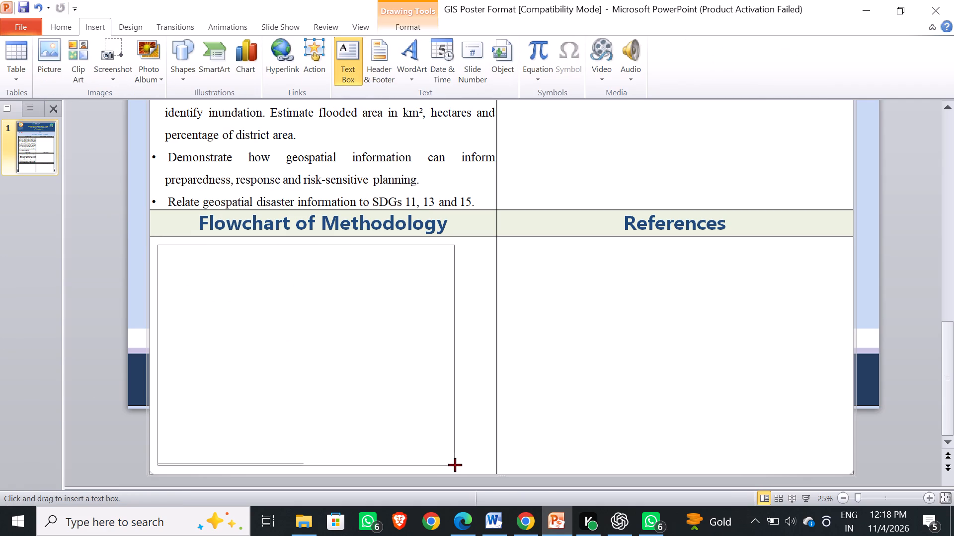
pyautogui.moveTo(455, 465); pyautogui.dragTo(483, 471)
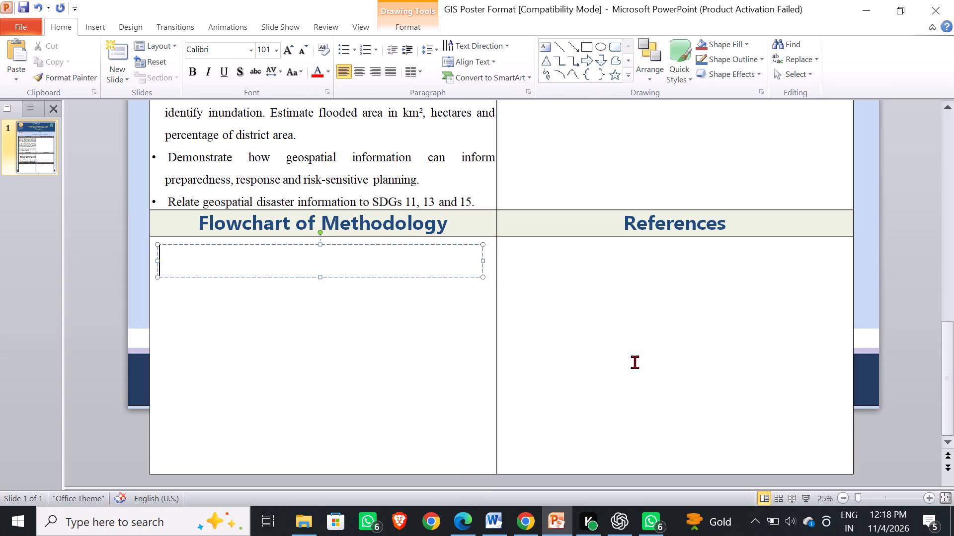
# Paste the copied methodology flowchart picture and move it down over the cell under "Flowchart of Methodology".
pyautogui.hotkey('ctrl', 'v')
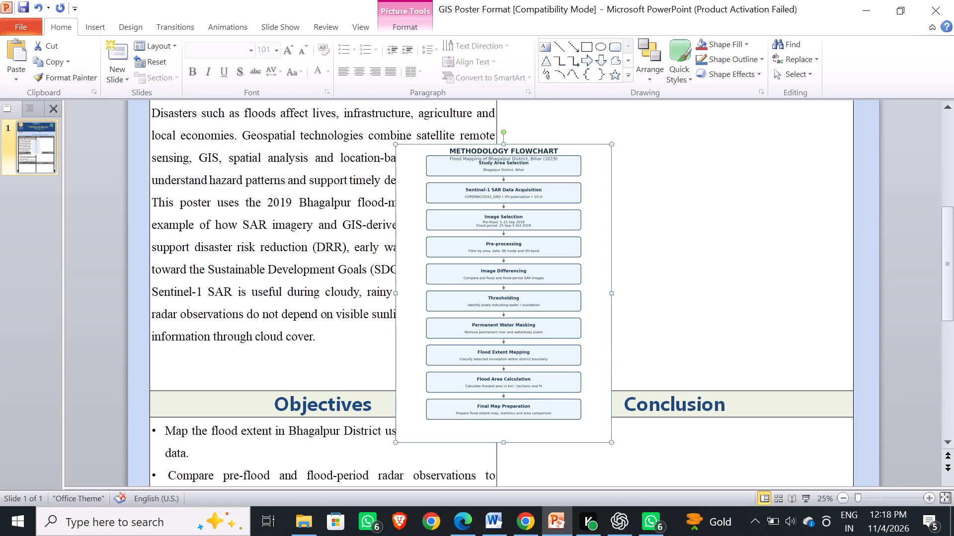
pyautogui.moveTo(543, 144); pyautogui.dragTo(427, 320)
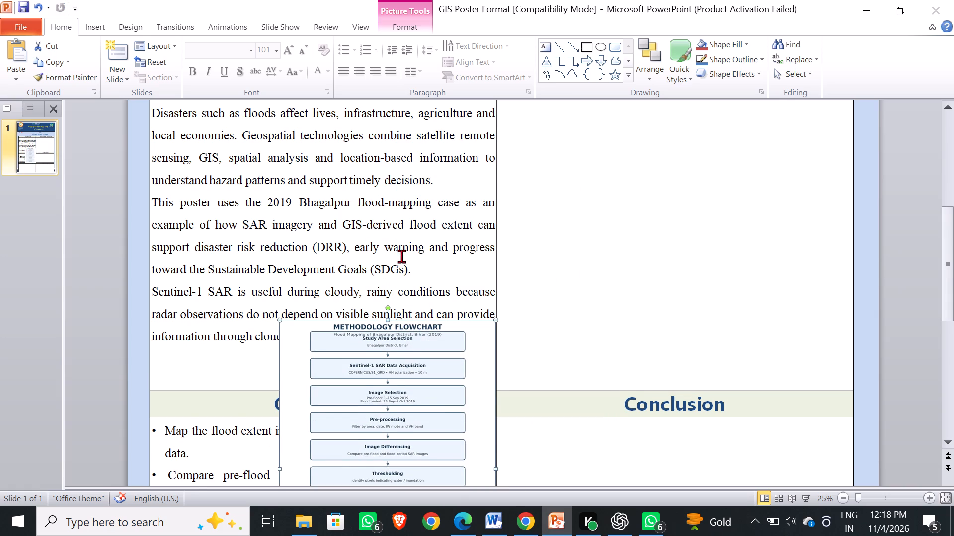
pyautogui.scroll(-11, 401, 256)
pyautogui.scroll(2, 402, 239)
pyautogui.scroll(-13, 402, 239)
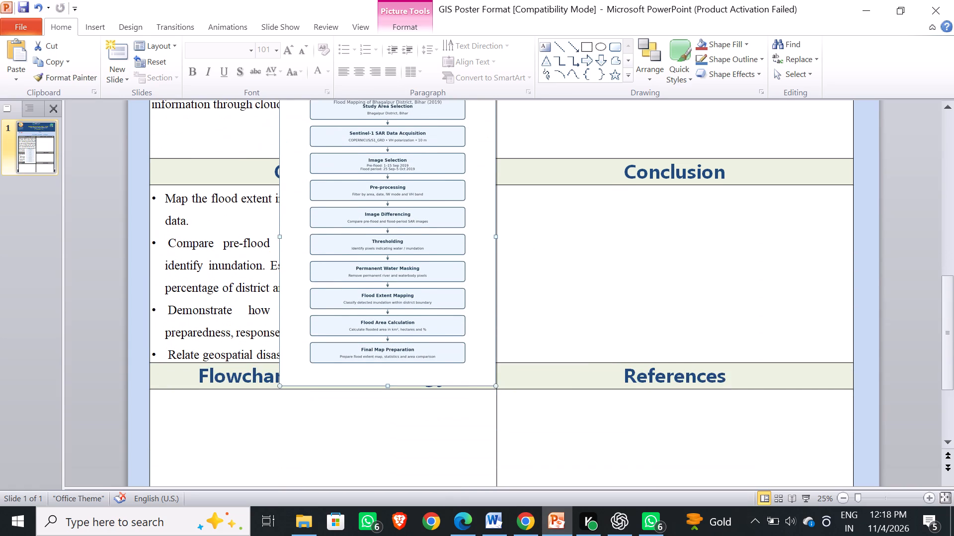
pyautogui.scroll(-1, 400, 198)
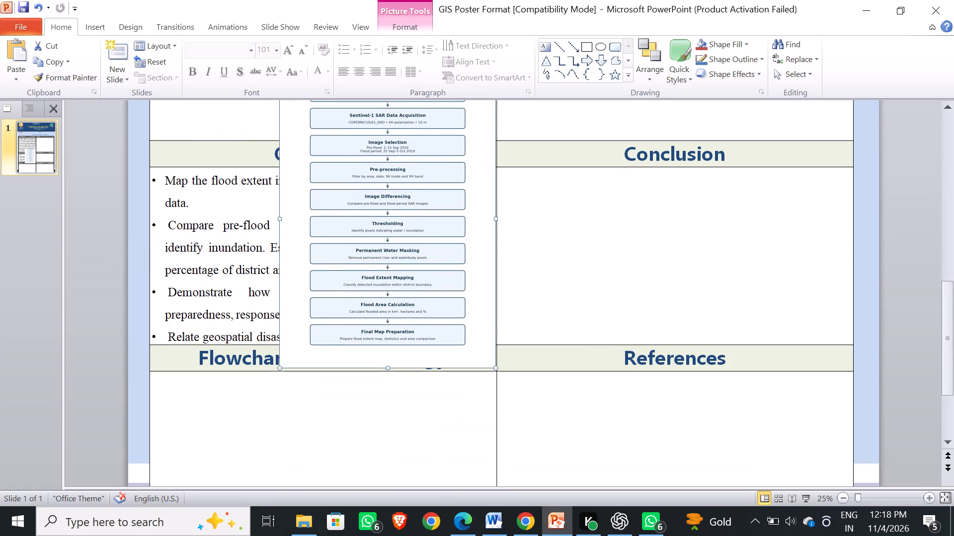
pyautogui.moveTo(364, 368); pyautogui.dragTo(313, 492)
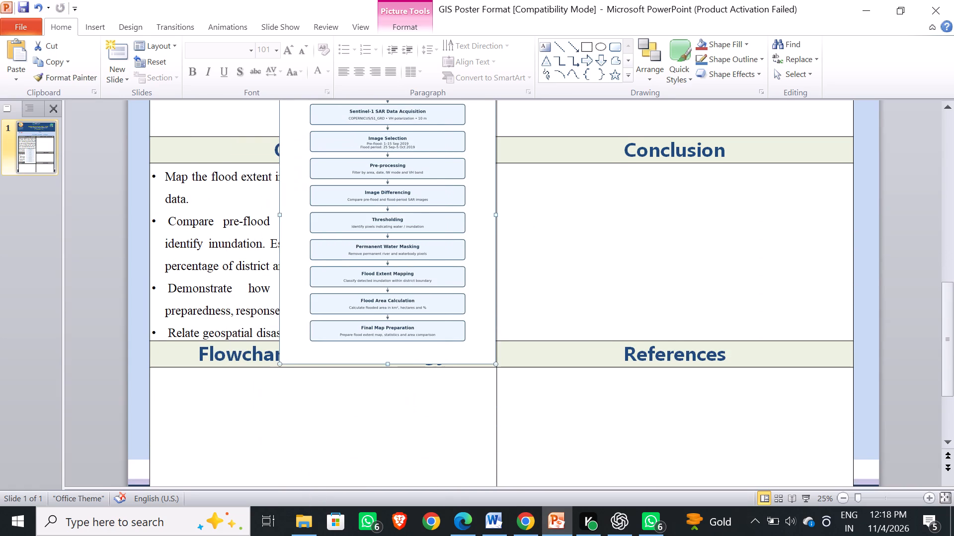
pyautogui.scroll(-4, 347, 311)
pyautogui.scroll(1, 347, 287)
pyautogui.scroll(-4, 347, 287)
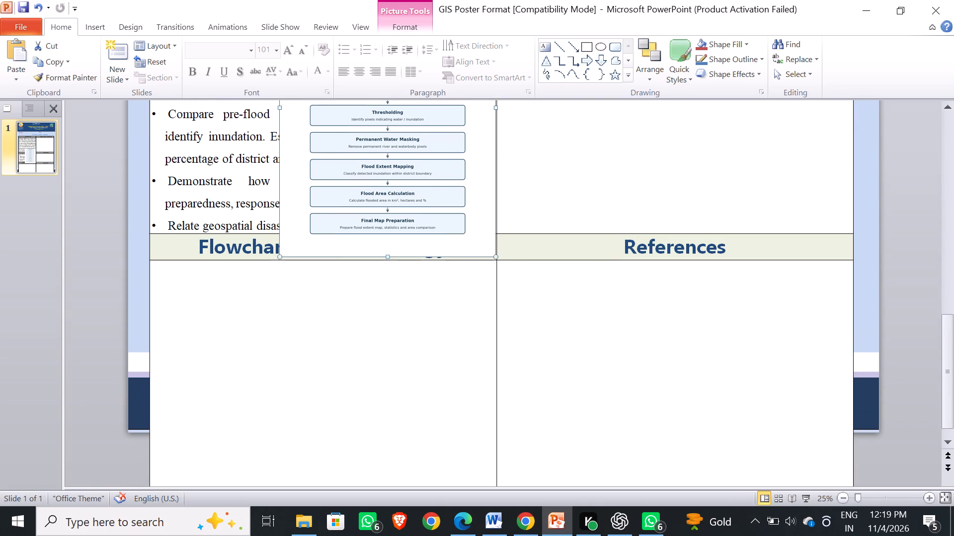
pyautogui.moveTo(347, 257); pyautogui.dragTo(284, 482)
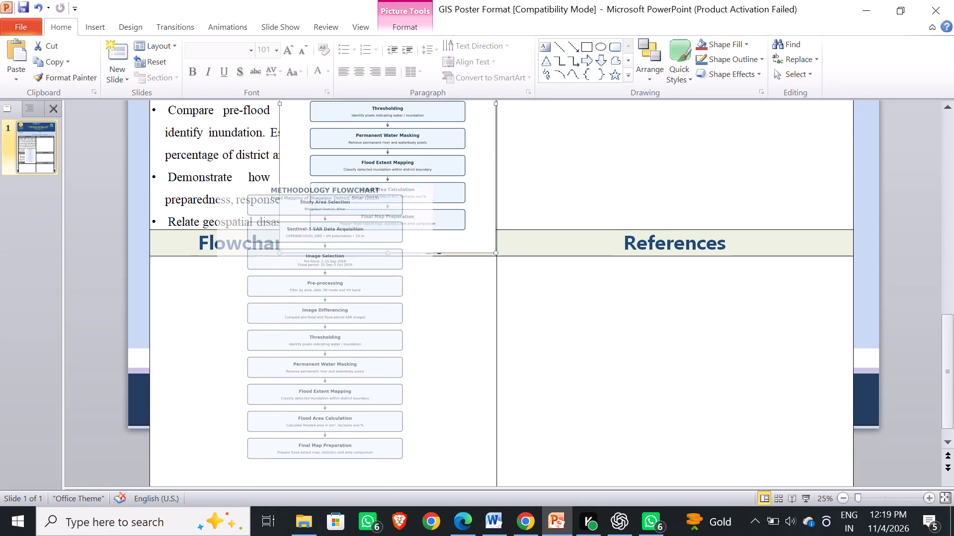
pyautogui.moveTo(284, 482); pyautogui.dragTo(284, 484)
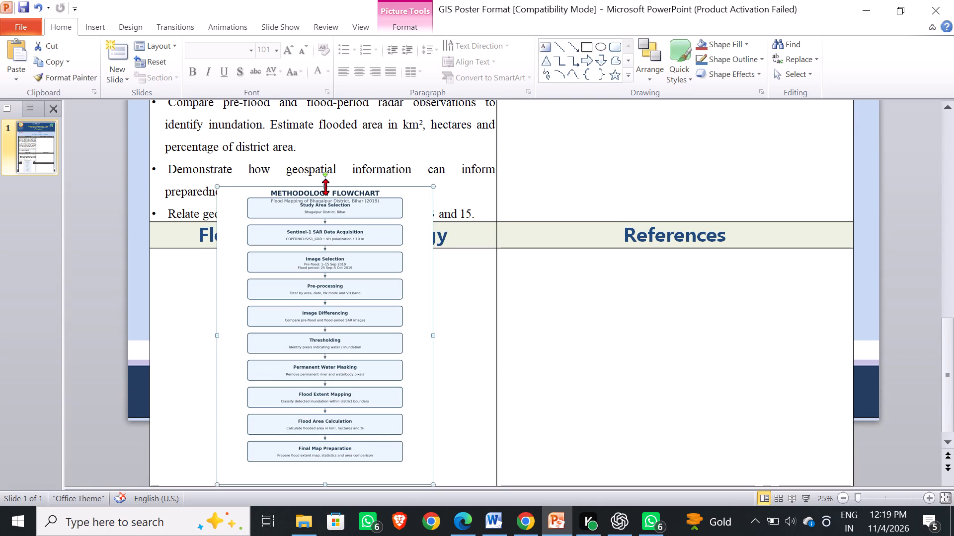
# Resize the flowchart picture by lowering its top edge below the heading and widening both sides to nearly fill the cell.
pyautogui.moveTo(325, 187); pyautogui.dragTo(327, 254)
pyautogui.scroll(-3, 335, 271)
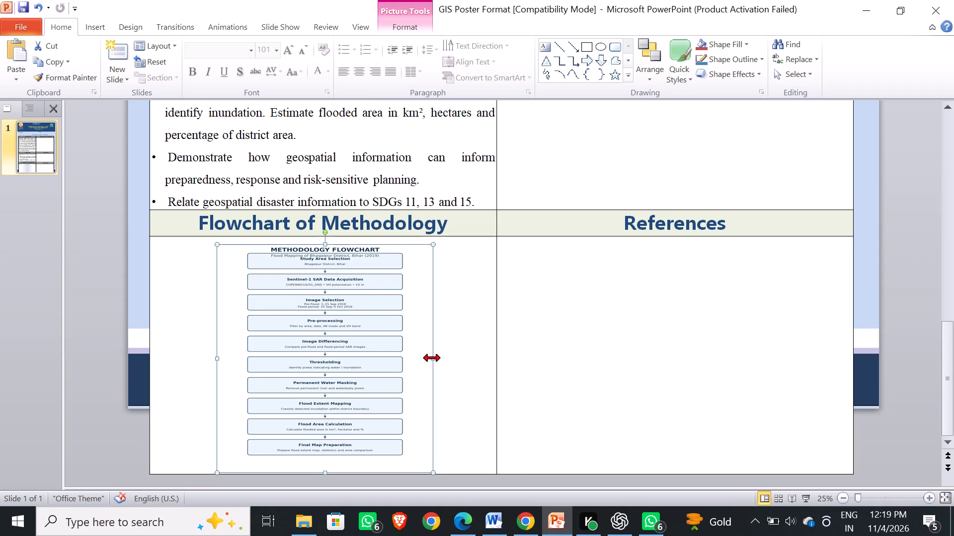
pyautogui.moveTo(432, 357); pyautogui.dragTo(482, 351)
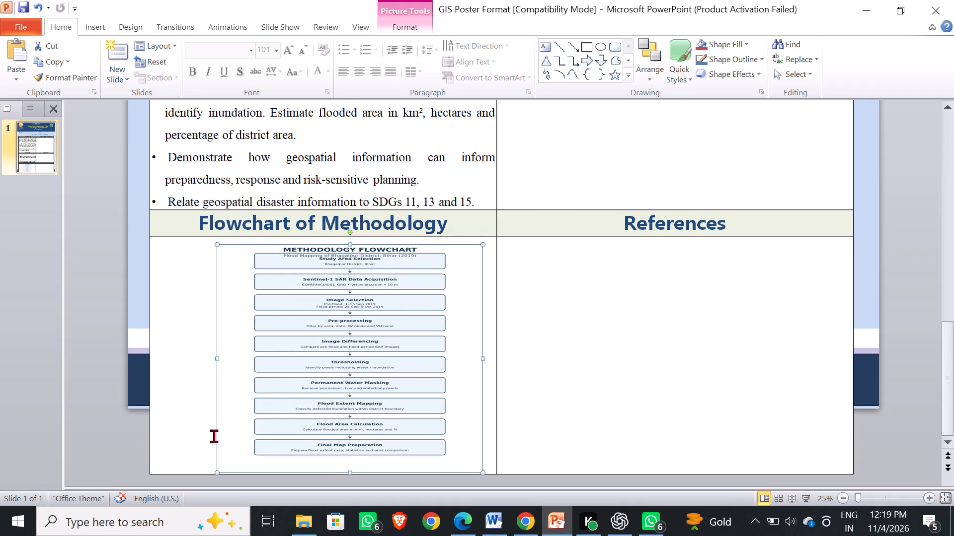
pyautogui.moveTo(218, 360); pyautogui.dragTo(195, 368)
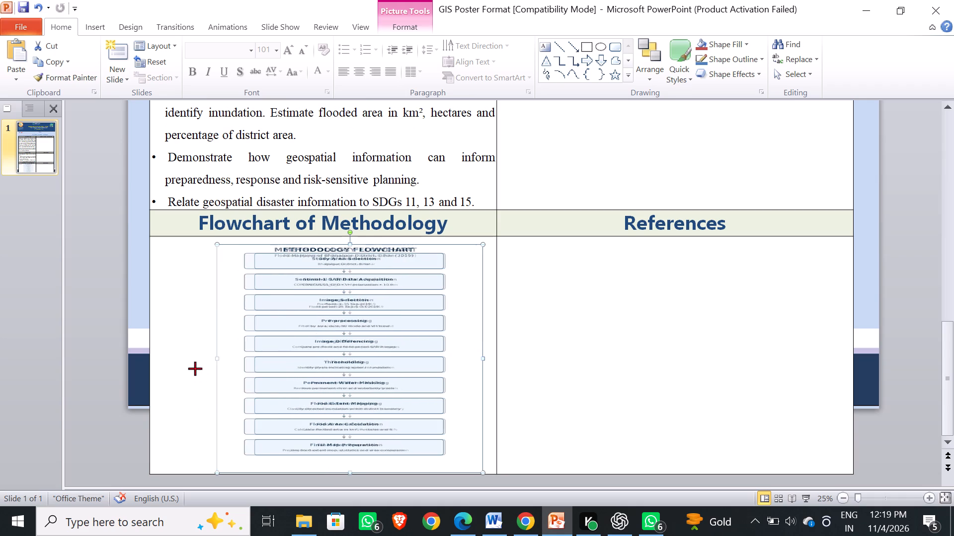
pyautogui.moveTo(195, 368); pyautogui.dragTo(162, 365)
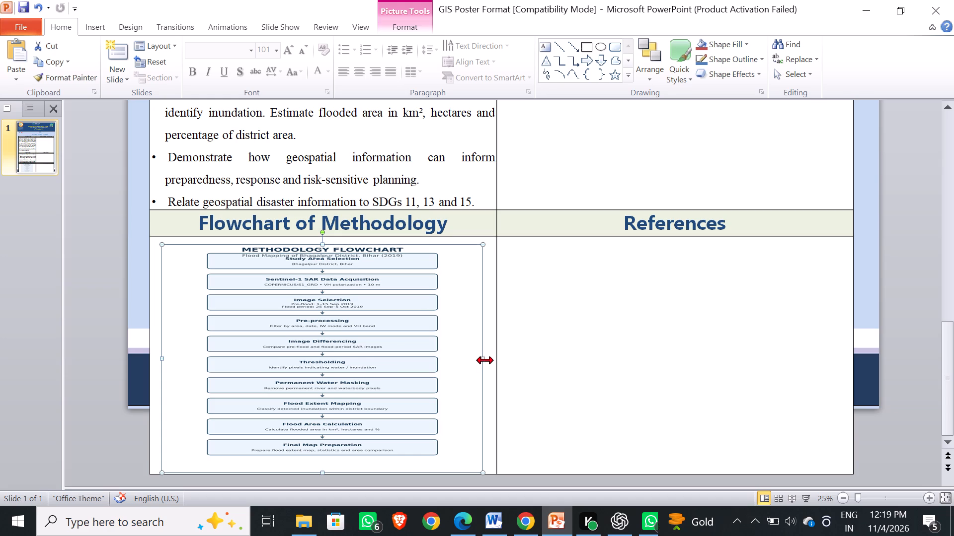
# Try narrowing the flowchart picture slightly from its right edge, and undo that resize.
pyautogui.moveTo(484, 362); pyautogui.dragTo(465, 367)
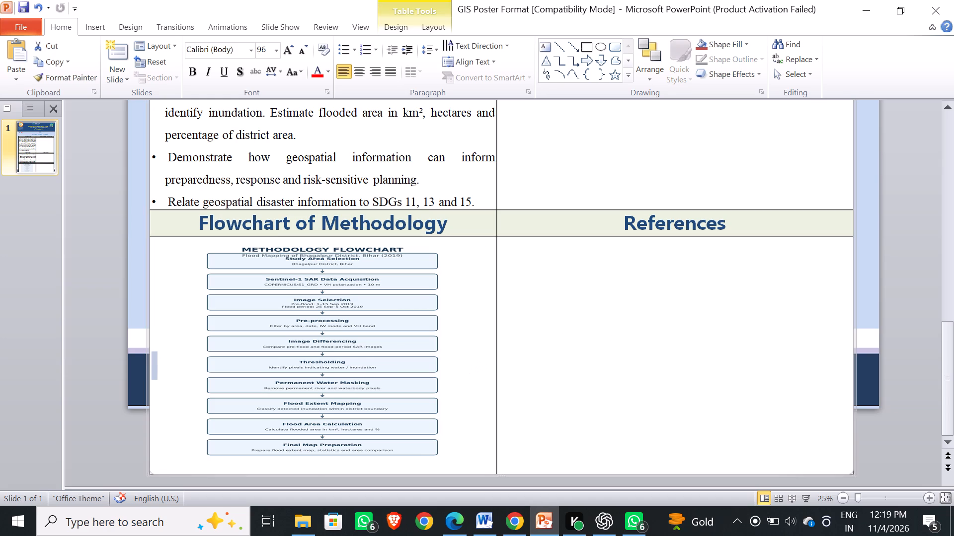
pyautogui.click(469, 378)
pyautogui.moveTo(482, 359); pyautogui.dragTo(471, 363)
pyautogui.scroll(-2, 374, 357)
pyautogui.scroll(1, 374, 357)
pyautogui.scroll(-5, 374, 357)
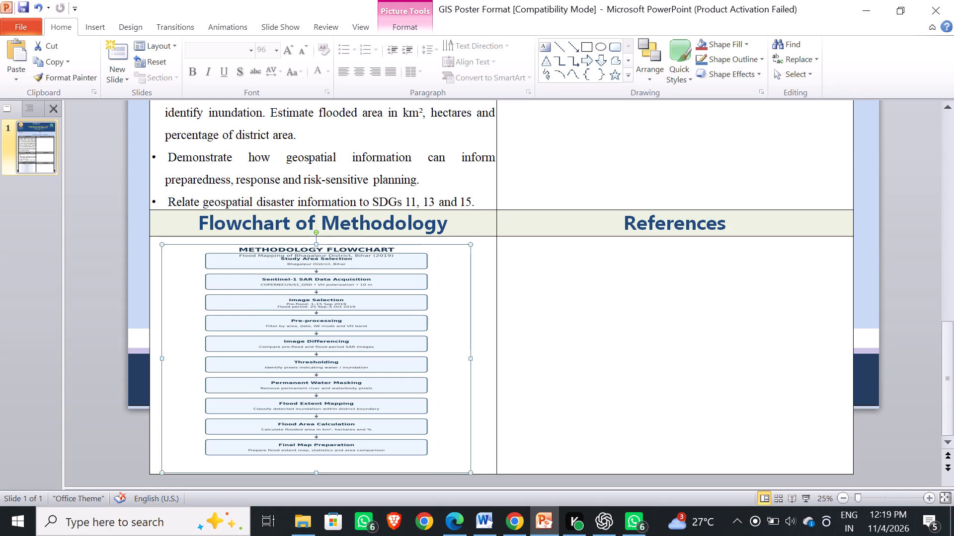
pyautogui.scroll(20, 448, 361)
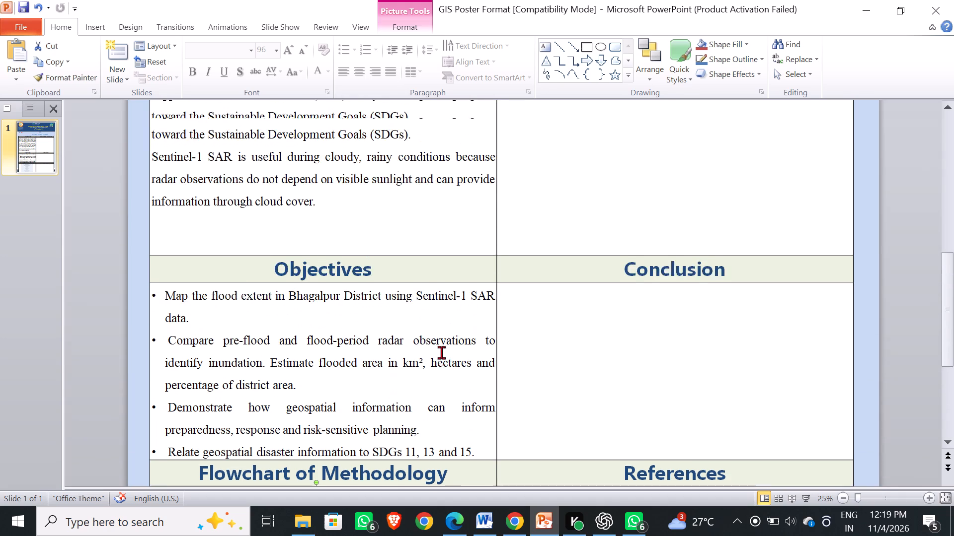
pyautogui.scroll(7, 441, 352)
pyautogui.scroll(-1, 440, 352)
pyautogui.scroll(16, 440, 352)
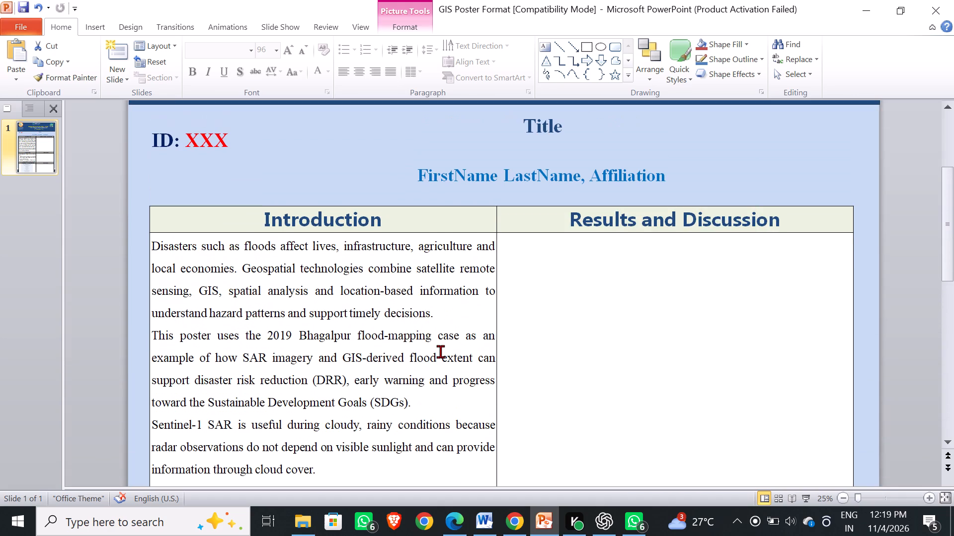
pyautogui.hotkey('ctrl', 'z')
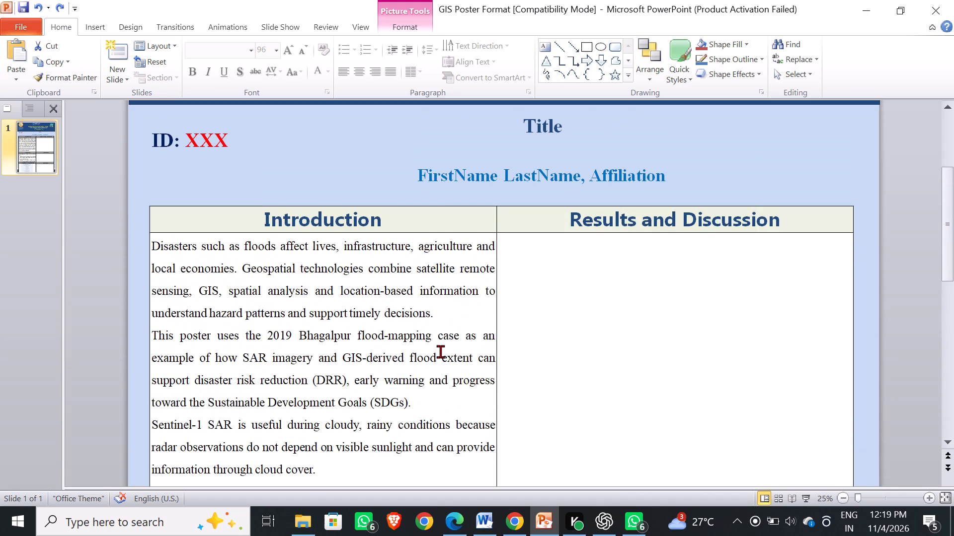
# Review the poster layout, checking the flowchart picture against the footer band and the Introduction, Objectives and empty right-column sections.
pyautogui.click(440, 351)
pyautogui.scroll(-3, 467, 361)
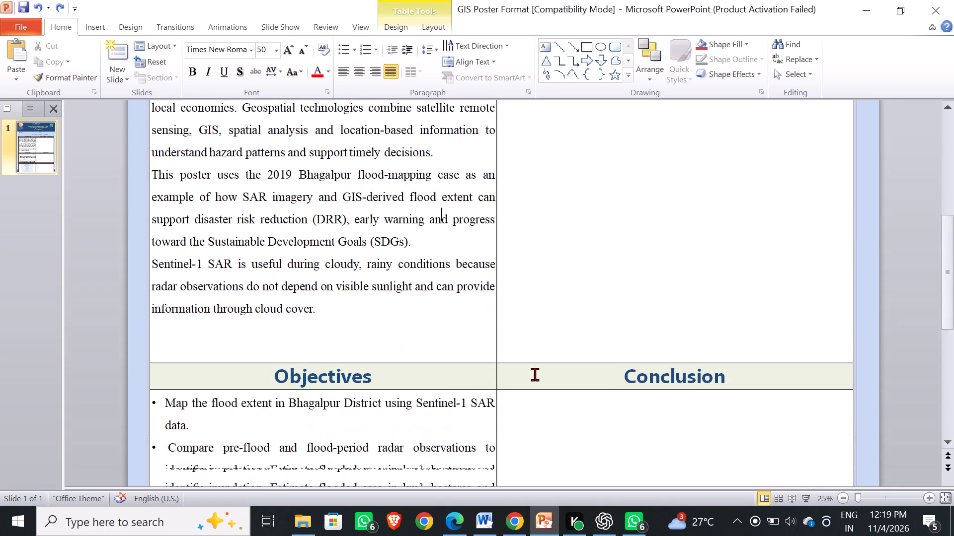
pyautogui.scroll(-6, 535, 374)
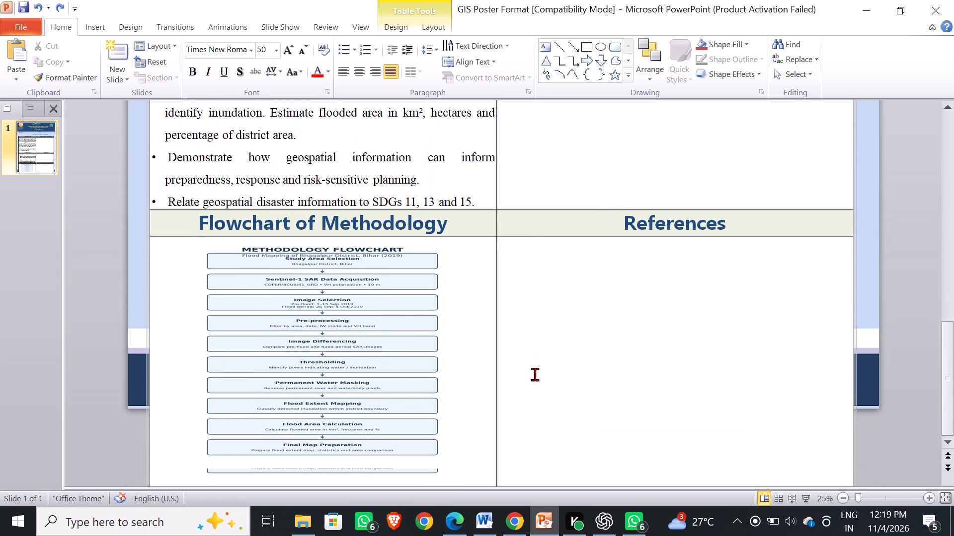
pyautogui.scroll(-1, 535, 374)
pyautogui.click(127, 402)
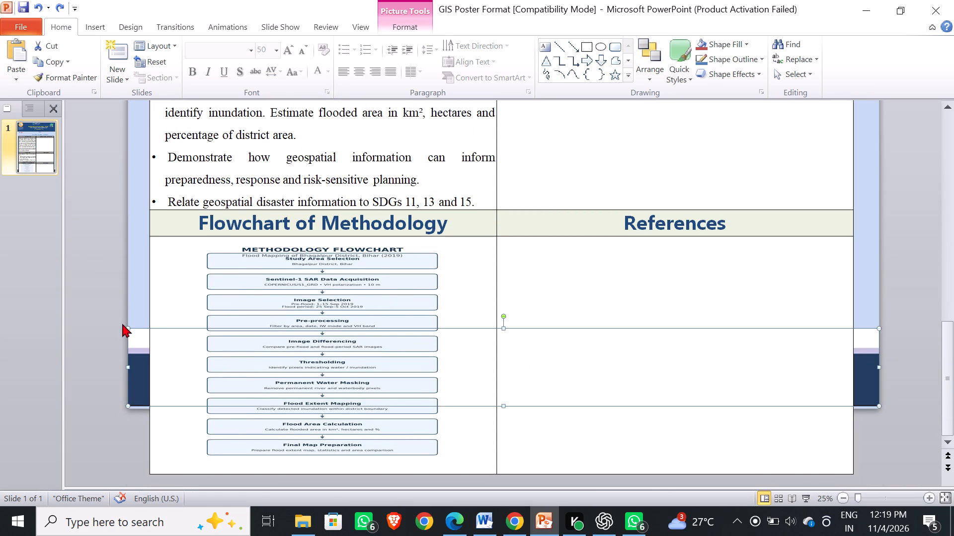
pyautogui.moveTo(122, 322); pyautogui.dragTo(128, 332)
pyautogui.click(128, 332)
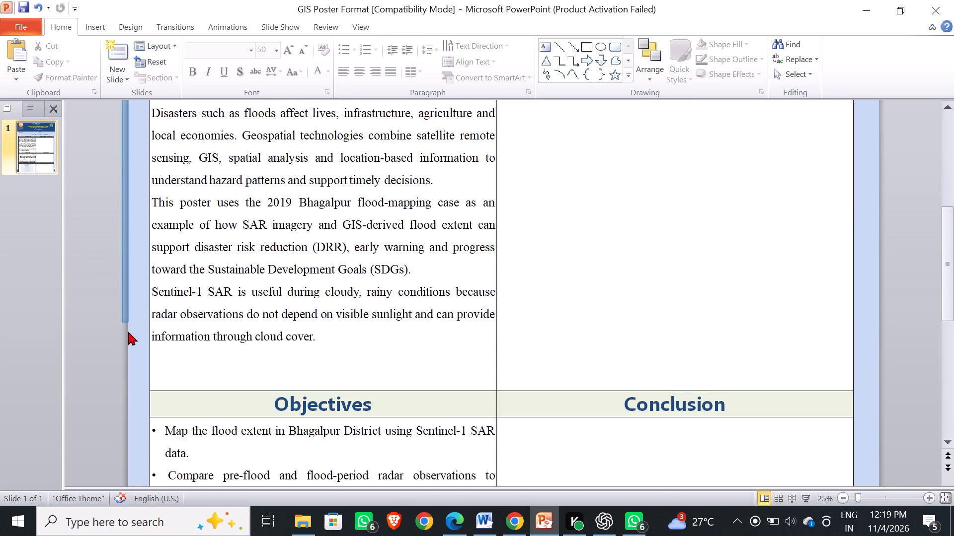
pyautogui.scroll(-4, 153, 353)
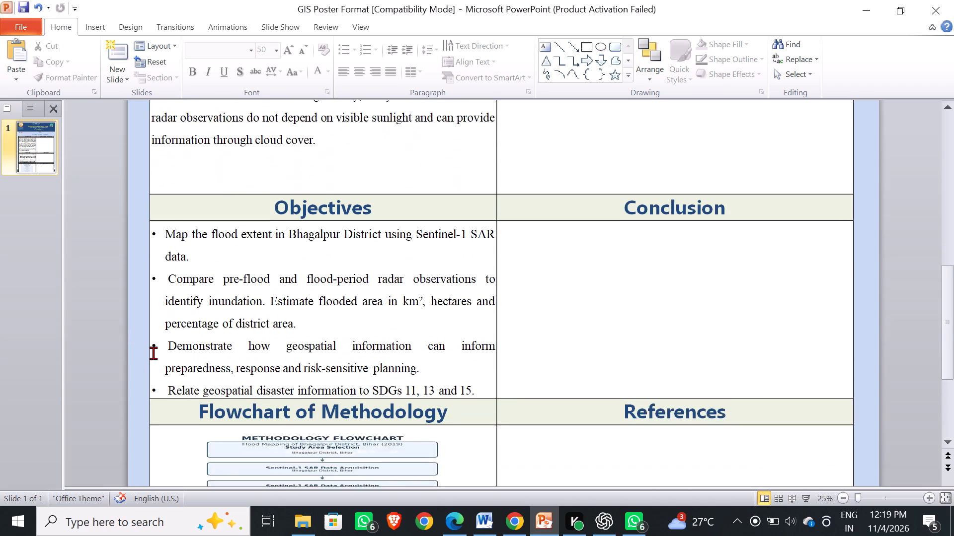
pyautogui.scroll(-5, 153, 353)
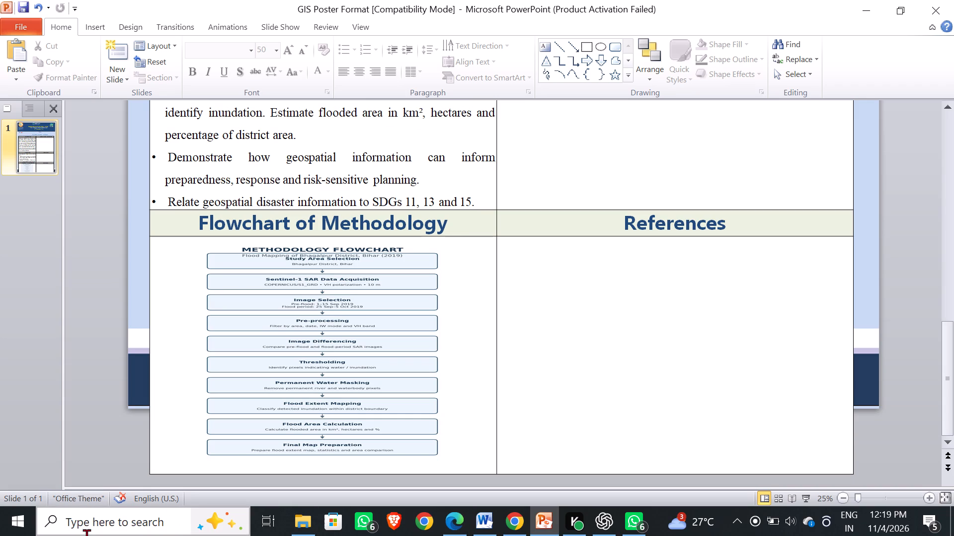
pyautogui.scroll(7, 611, 292)
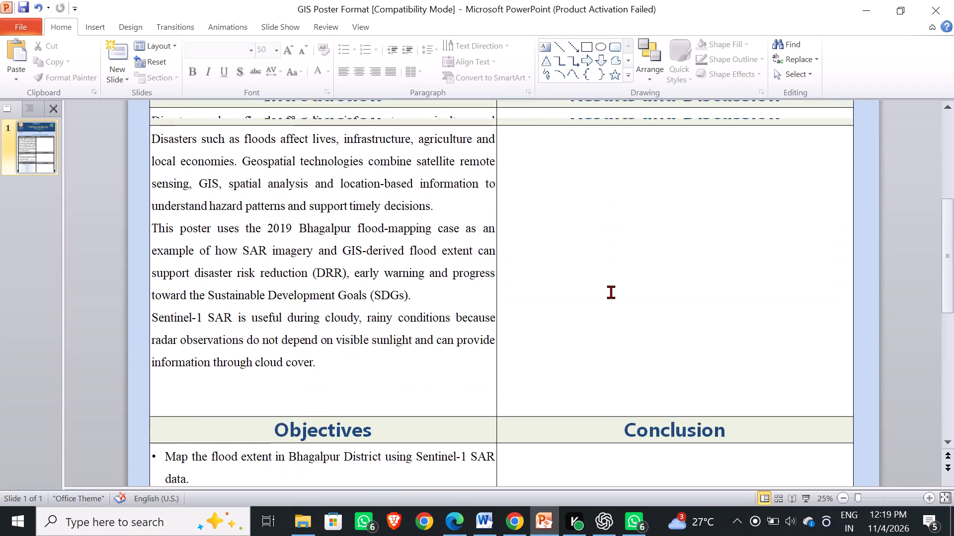
pyautogui.scroll(5, 611, 292)
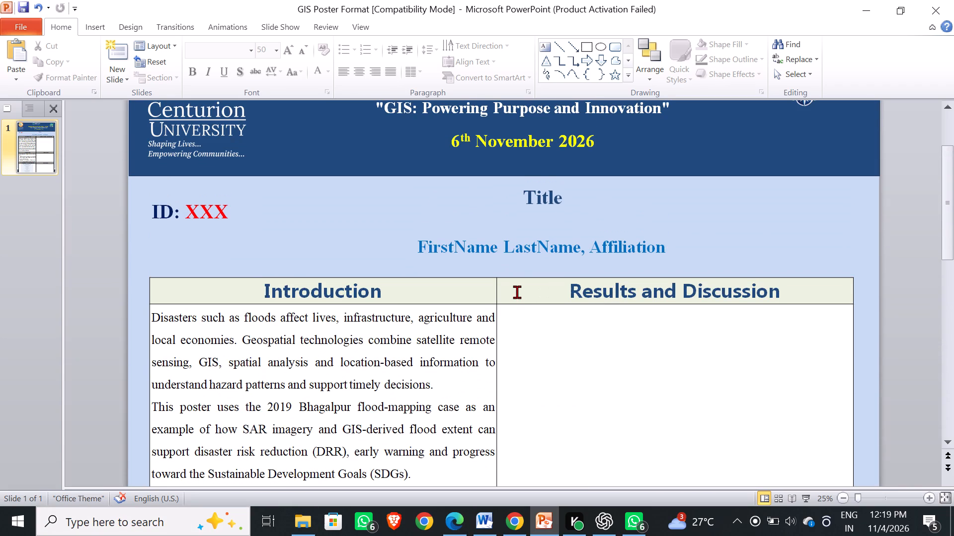
pyautogui.click(522, 277)
pyautogui.scroll(1, 522, 277)
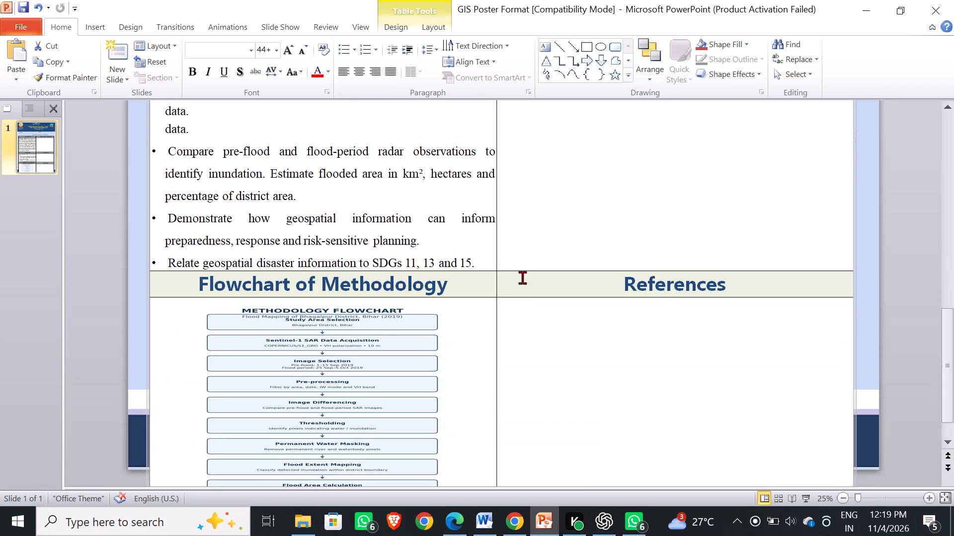
pyautogui.scroll(4, 522, 277)
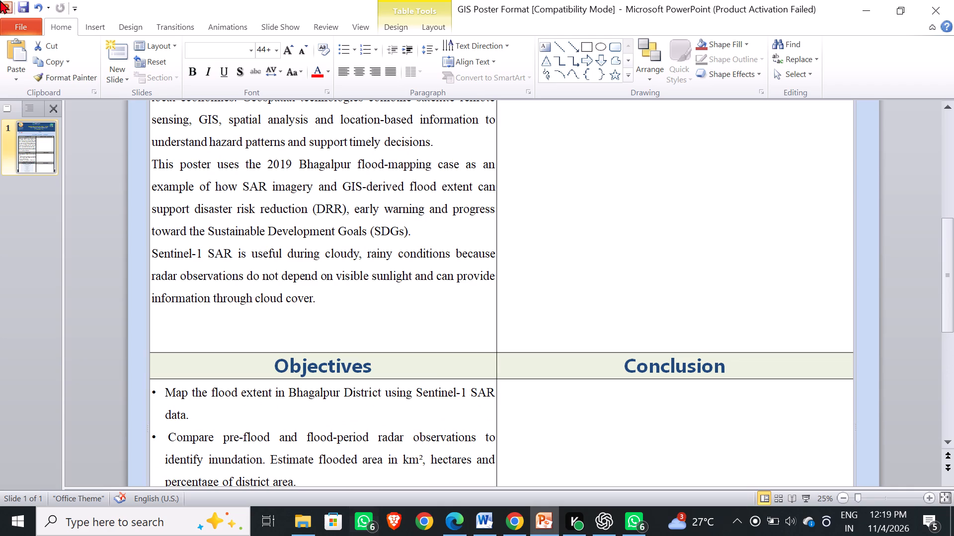
# Move the poster table up so its top edge sits just below the "FirstName LastName, Affiliation" line, keeping it centred between the slide's side margins.
pyautogui.scroll(-3, 458, 296)
pyautogui.scroll(11, 458, 296)
pyautogui.scroll(-2, 471, 269)
pyautogui.scroll(3, 471, 270)
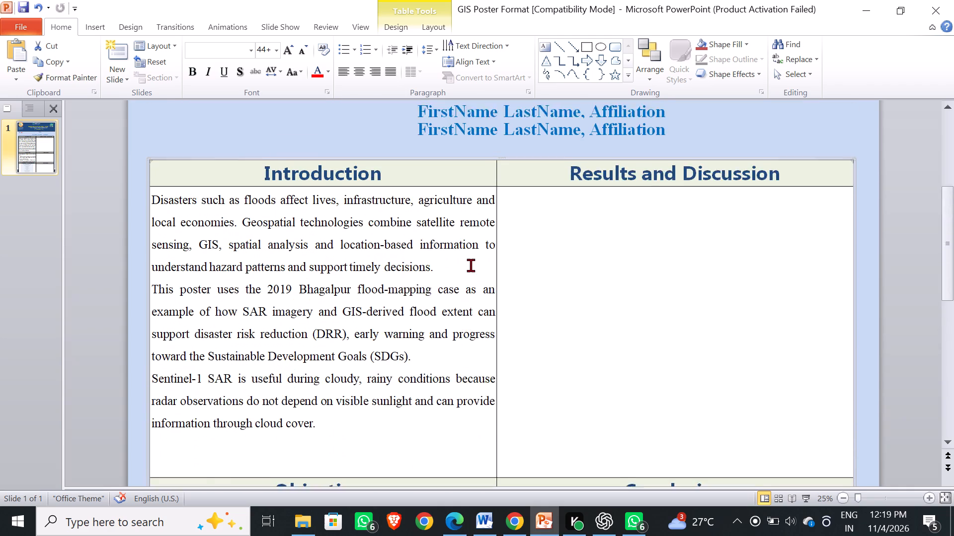
pyautogui.scroll(10, 471, 265)
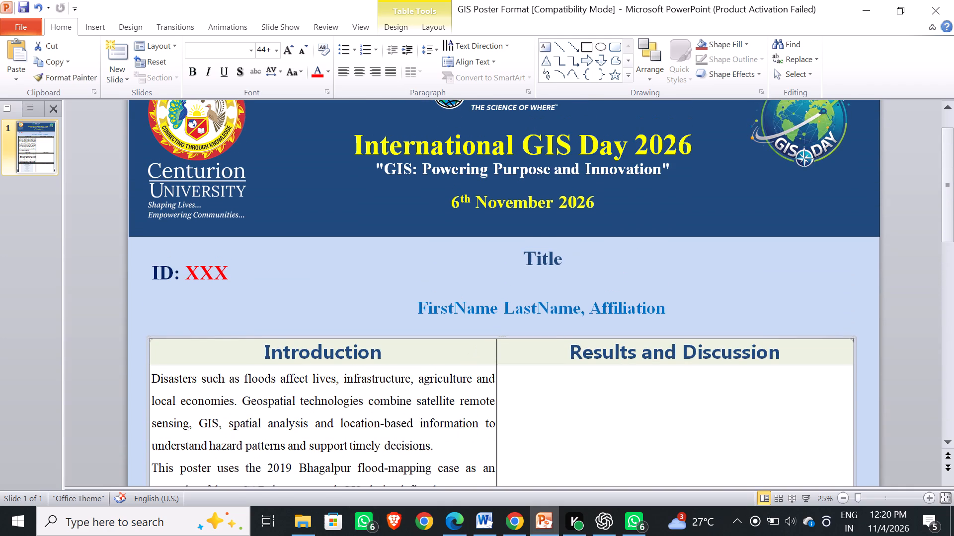
pyautogui.moveTo(482, 337); pyautogui.dragTo(481, 277)
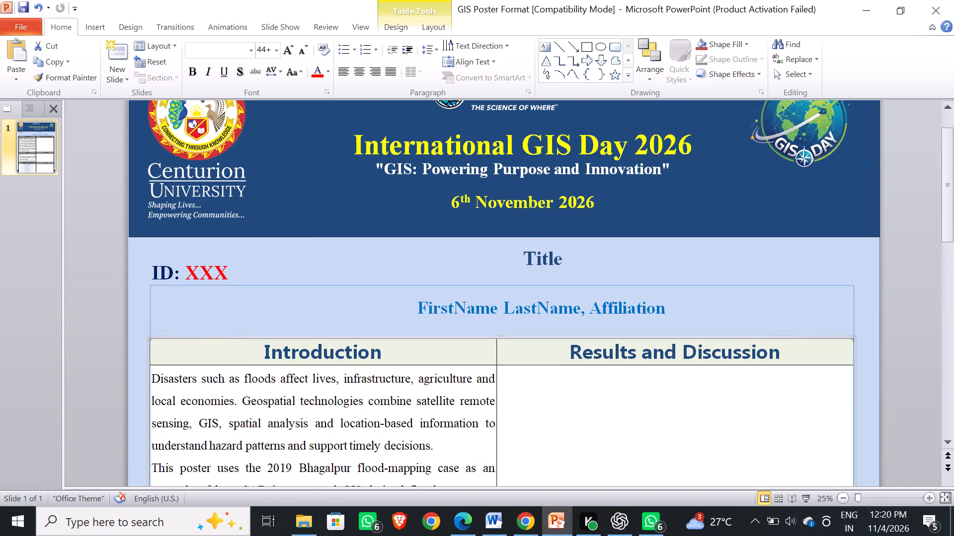
pyautogui.moveTo(481, 277); pyautogui.dragTo(475, 248)
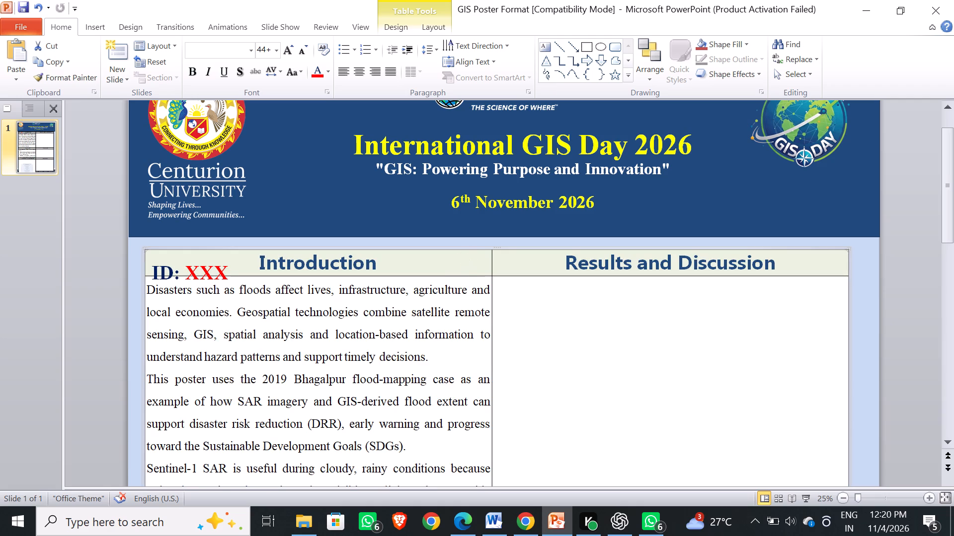
pyautogui.moveTo(468, 250); pyautogui.dragTo(467, 293)
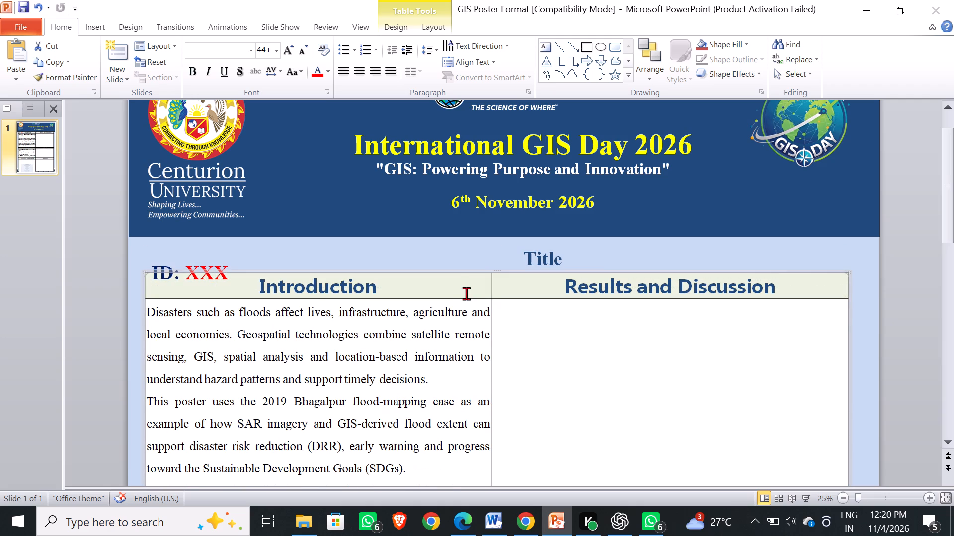
pyautogui.moveTo(470, 274); pyautogui.dragTo(467, 293)
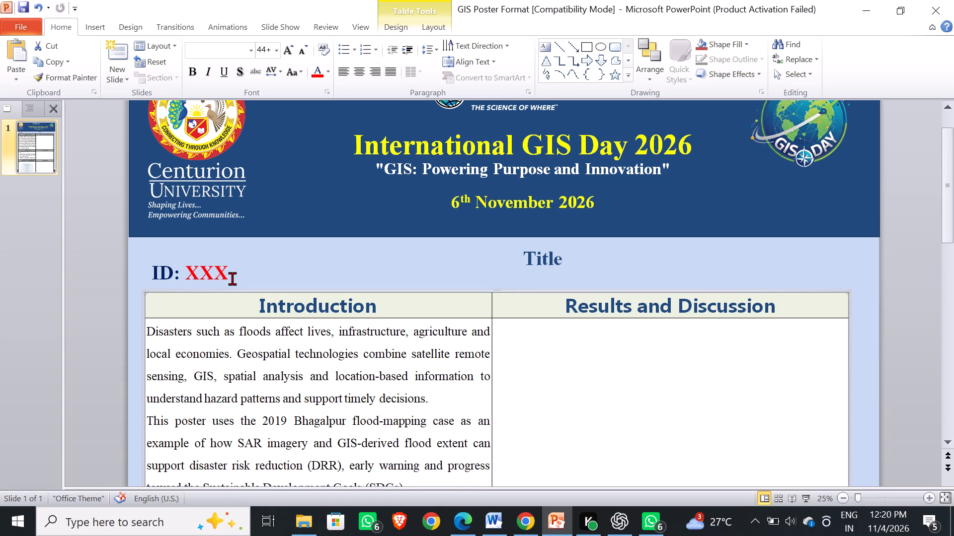
pyautogui.moveTo(350, 290); pyautogui.dragTo(351, 290)
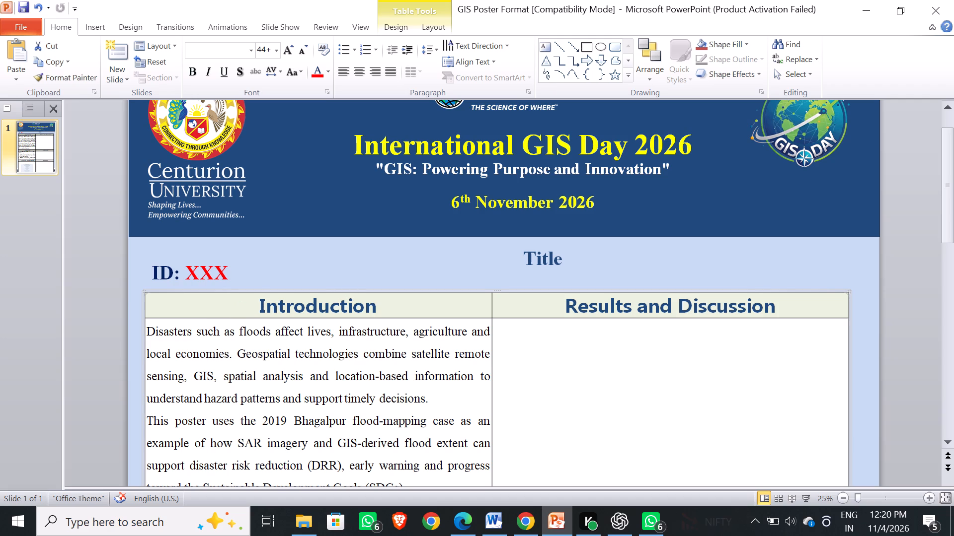
pyautogui.moveTo(351, 290); pyautogui.dragTo(353, 306)
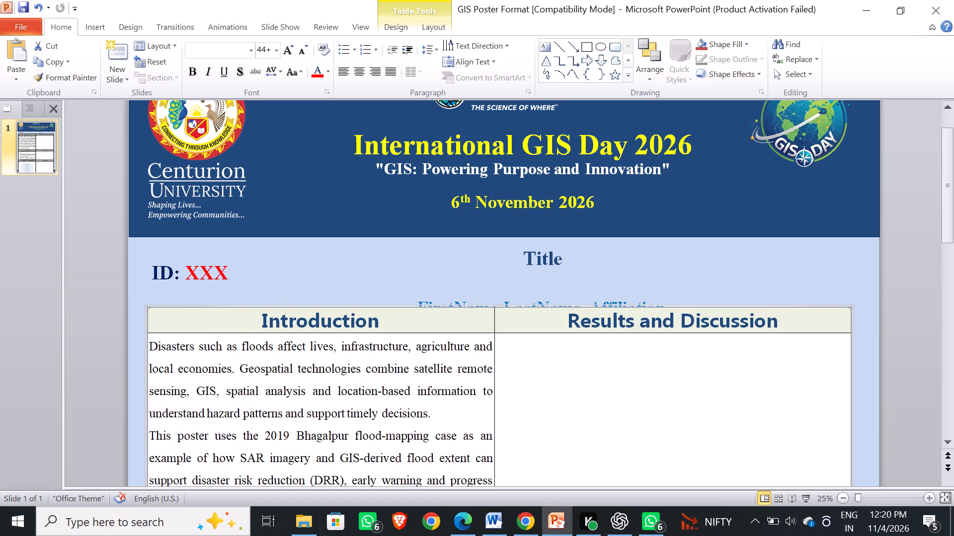
pyautogui.moveTo(352, 307); pyautogui.dragTo(352, 309)
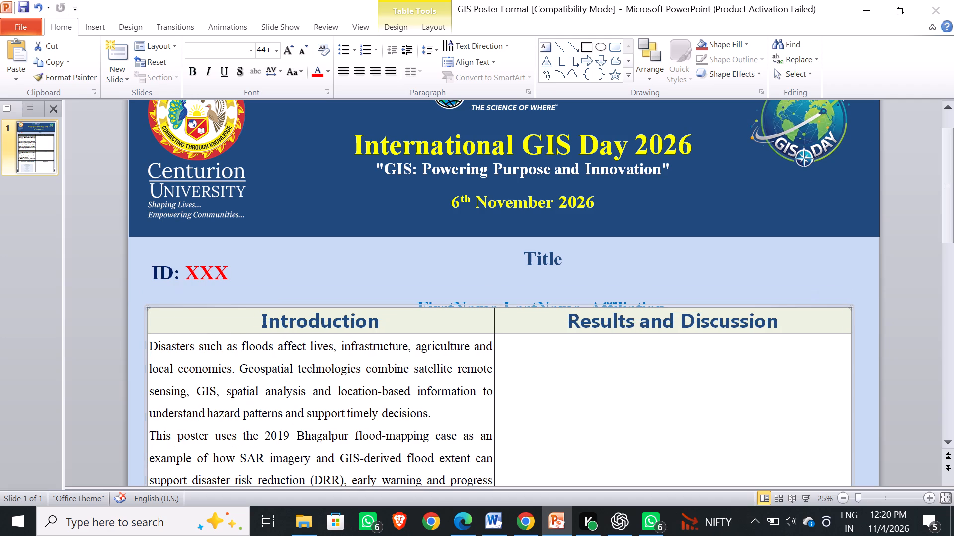
pyautogui.moveTo(352, 309); pyautogui.dragTo(352, 321)
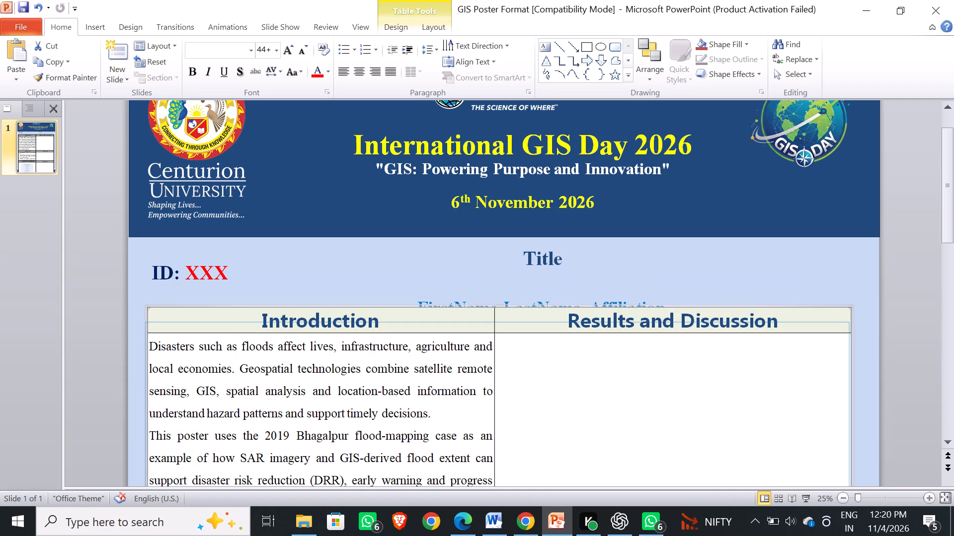
pyautogui.moveTo(352, 321); pyautogui.dragTo(350, 317)
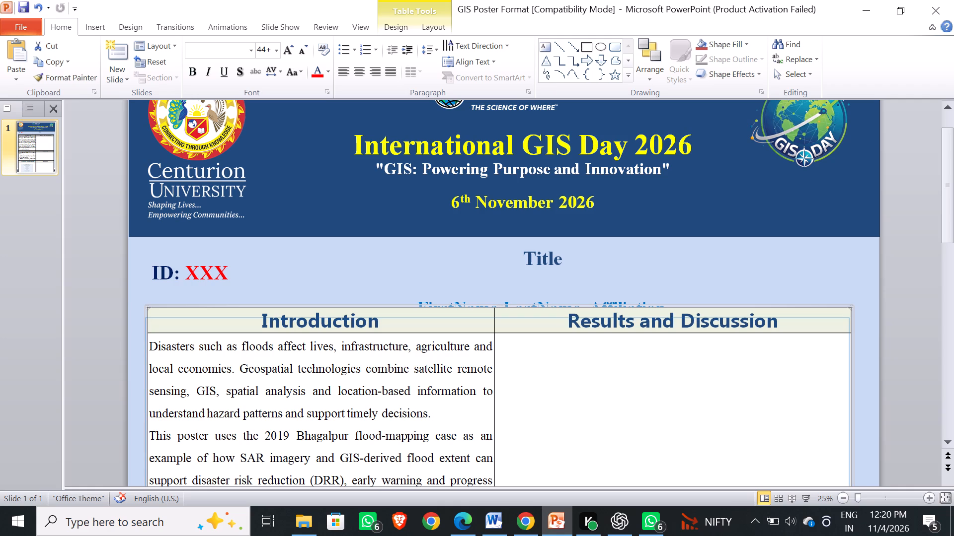
pyautogui.moveTo(350, 317); pyautogui.dragTo(351, 322)
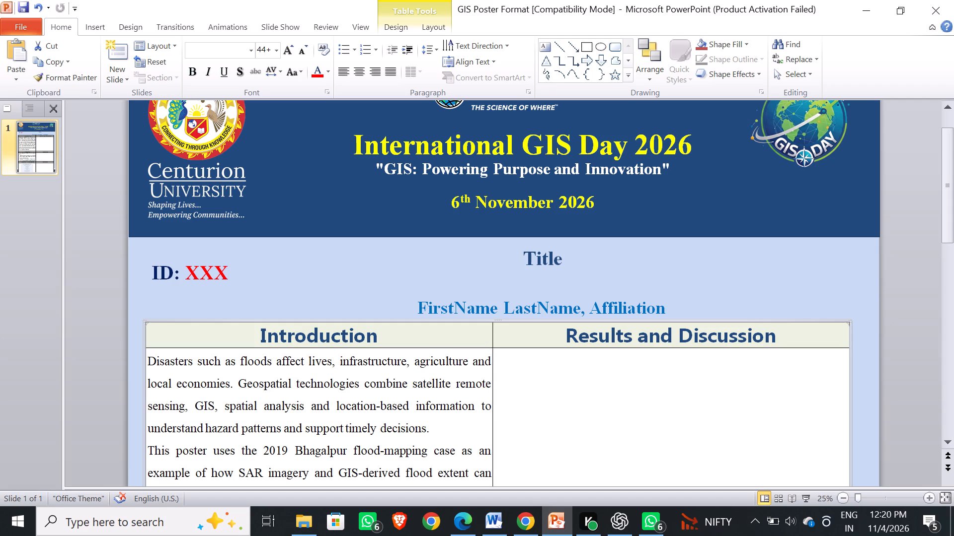
pyautogui.moveTo(389, 321); pyautogui.dragTo(391, 328)
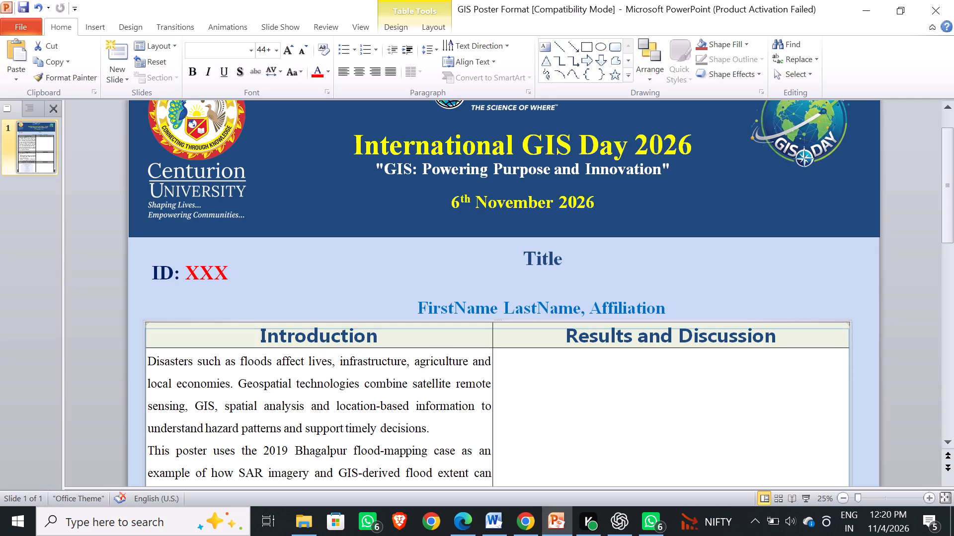
pyautogui.moveTo(391, 328); pyautogui.dragTo(392, 326)
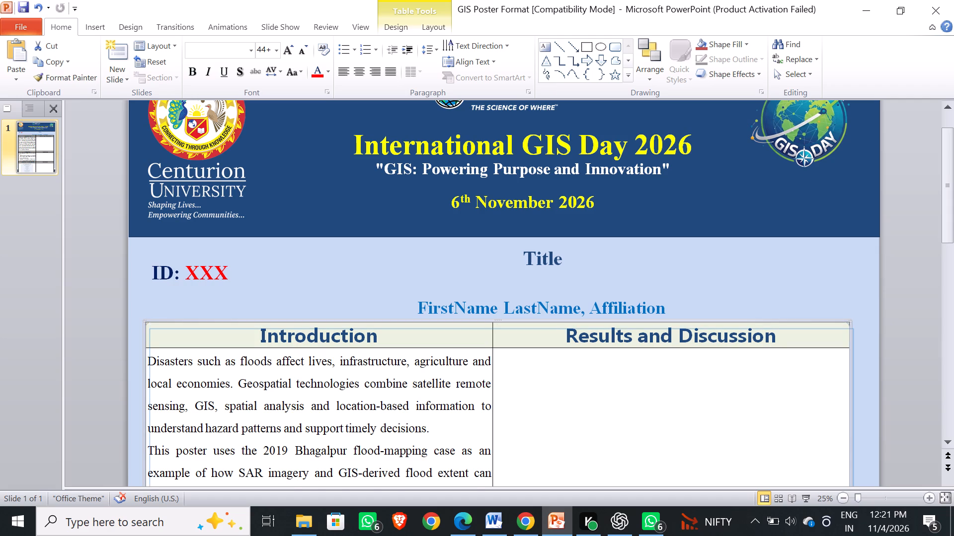
pyautogui.moveTo(392, 326); pyautogui.dragTo(393, 326)
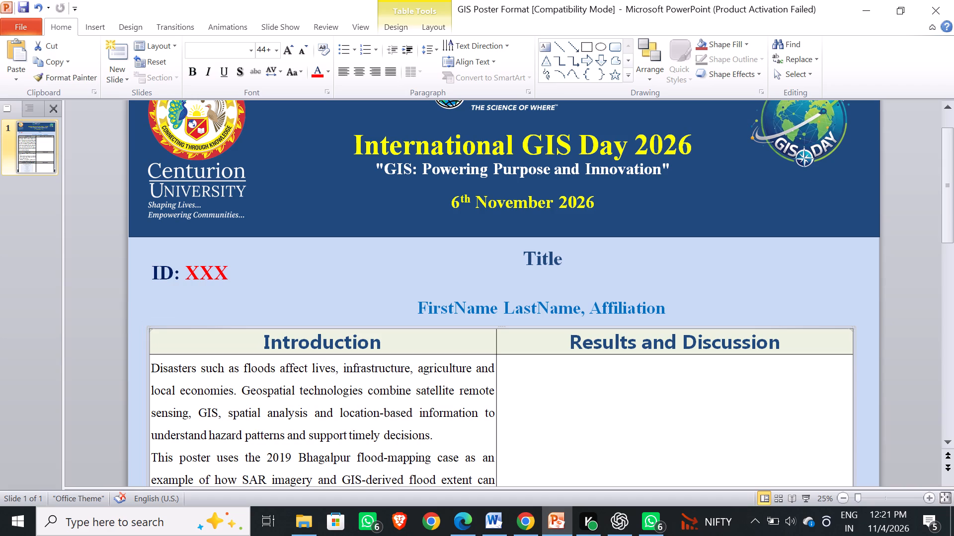
# Move the footer band picture straight down below the slide's bottom edge, keeping its ends aligned with the slide's sides.
pyautogui.scroll(-10, 391, 320)
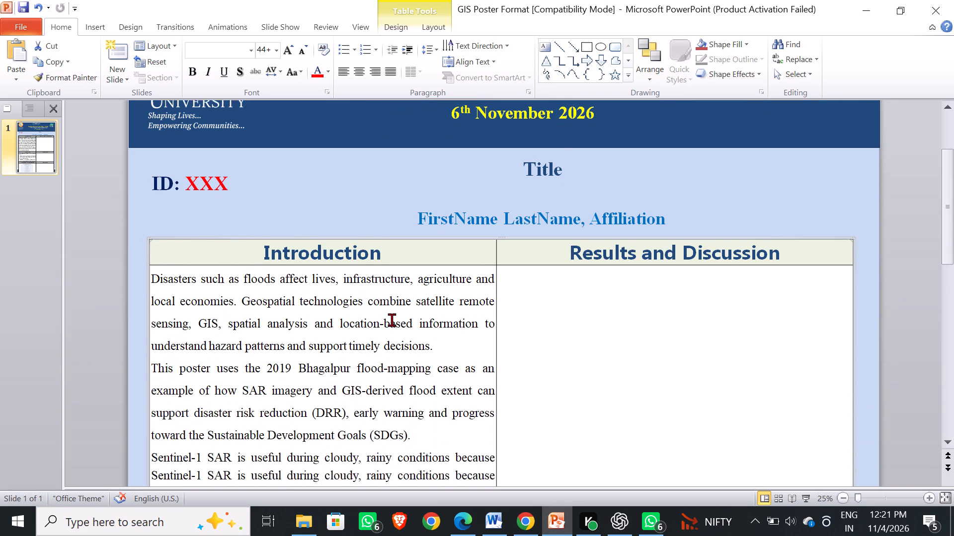
pyautogui.scroll(-20, 392, 320)
pyautogui.scroll(1, 390, 305)
pyautogui.scroll(-16, 390, 306)
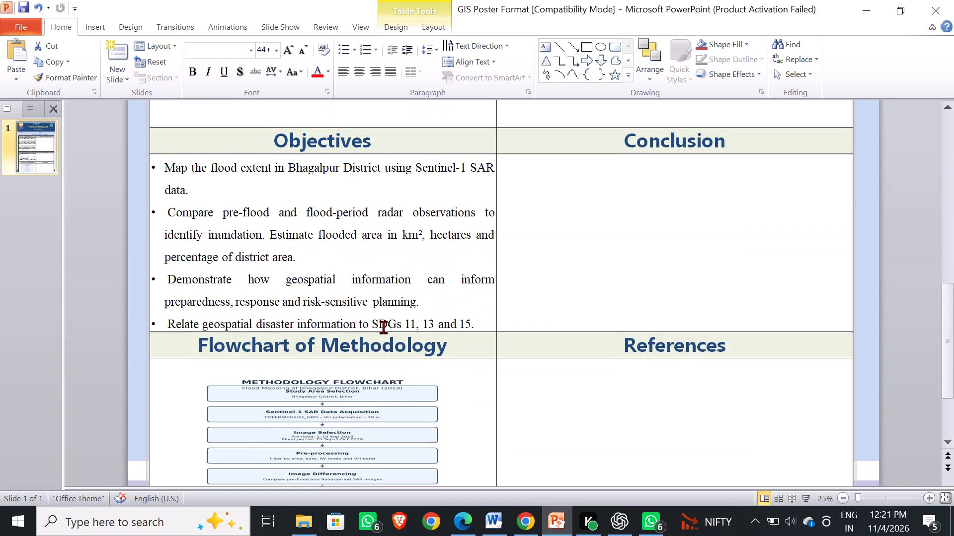
pyautogui.scroll(-17, 383, 327)
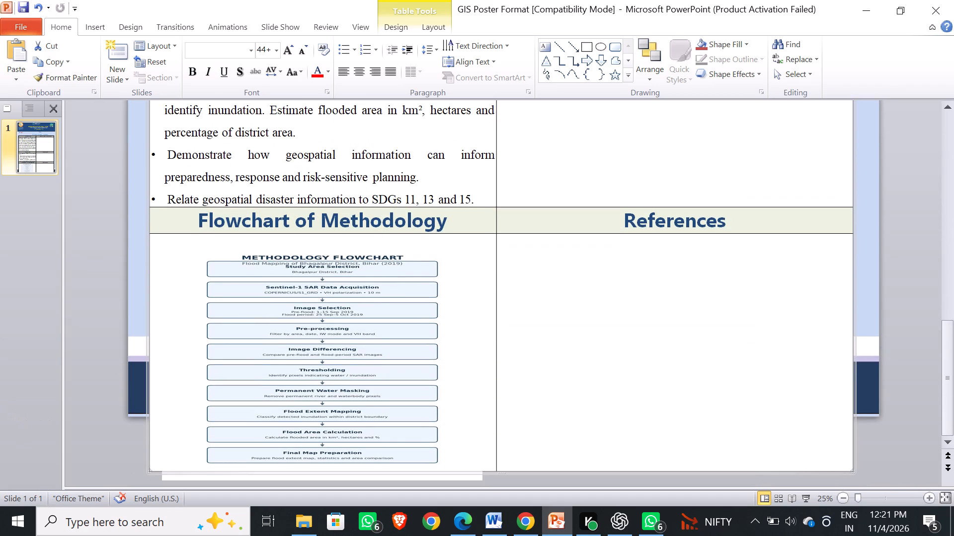
pyautogui.click(136, 414)
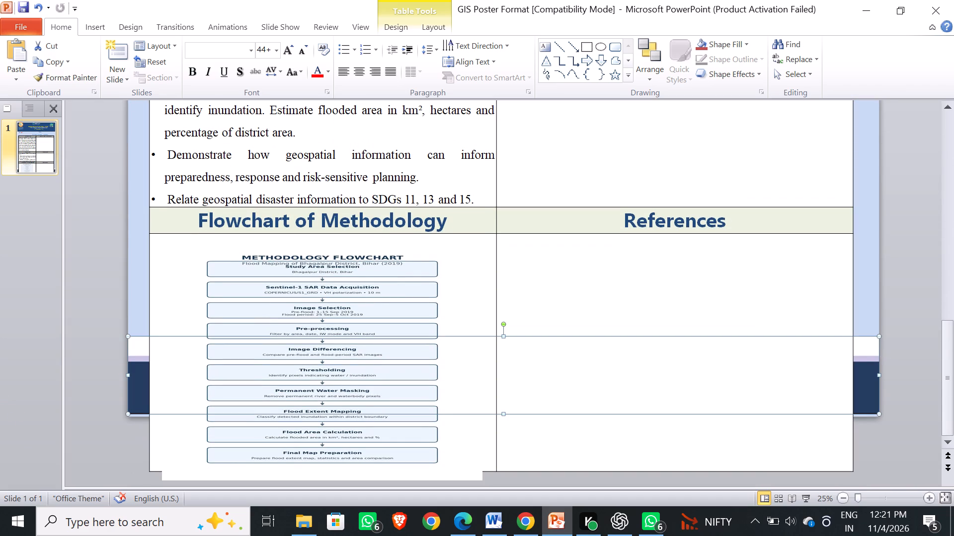
pyautogui.moveTo(126, 409); pyautogui.dragTo(126, 413)
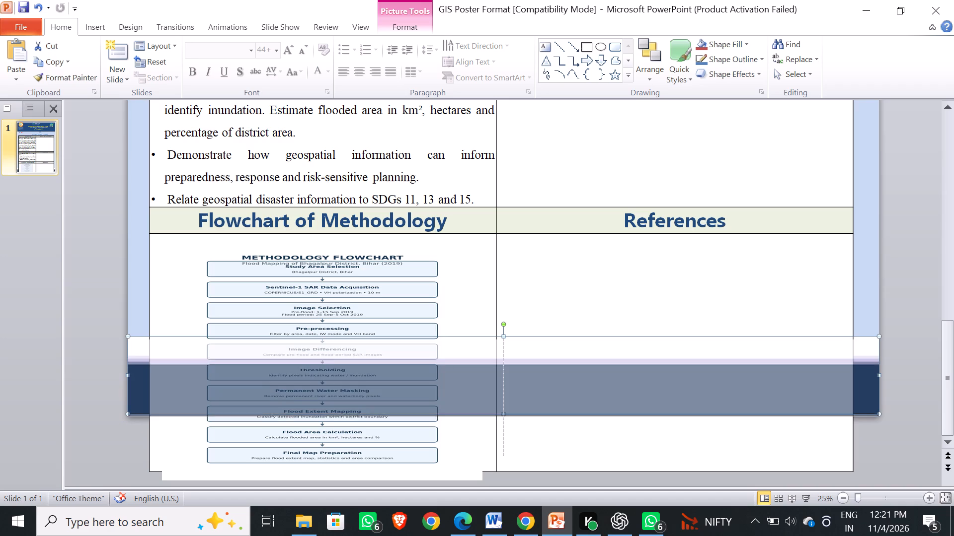
pyautogui.moveTo(126, 413); pyautogui.dragTo(109, 480)
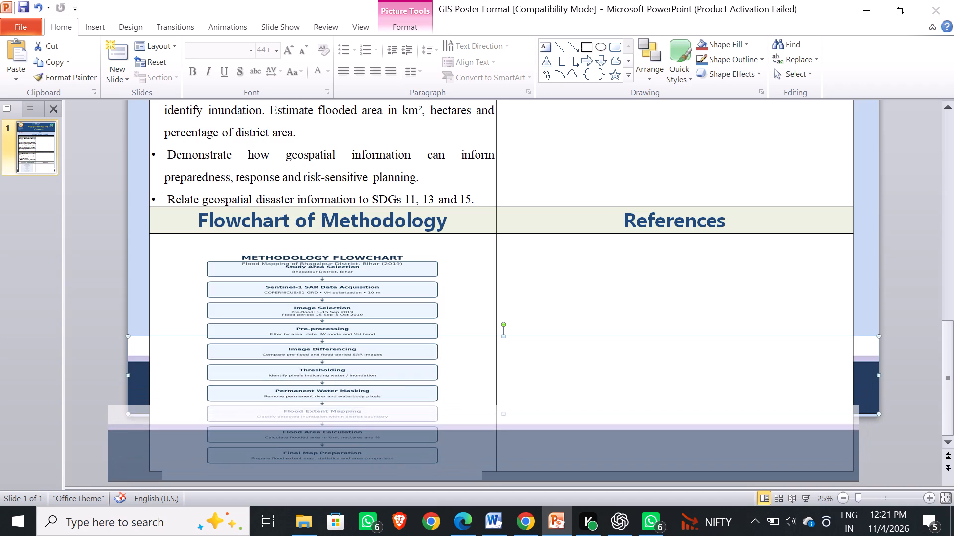
pyautogui.moveTo(109, 480); pyautogui.dragTo(124, 487)
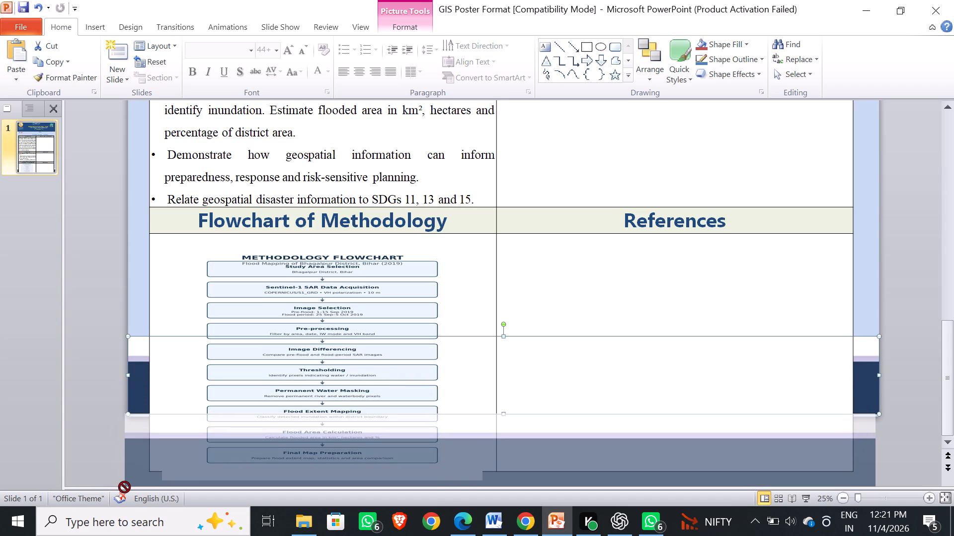
pyautogui.moveTo(124, 487); pyautogui.dragTo(125, 488)
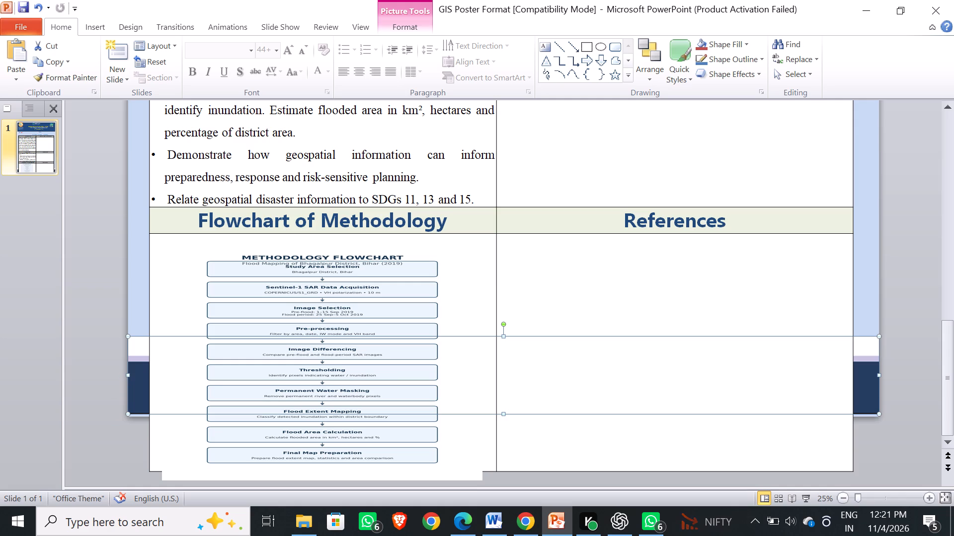
pyautogui.moveTo(140, 342); pyautogui.dragTo(133, 423)
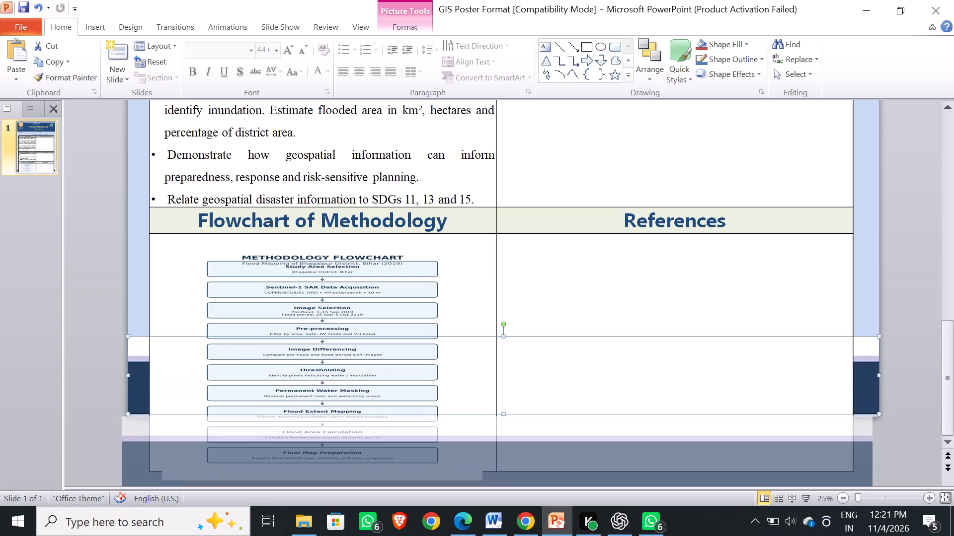
pyautogui.moveTo(133, 423); pyautogui.dragTo(140, 422)
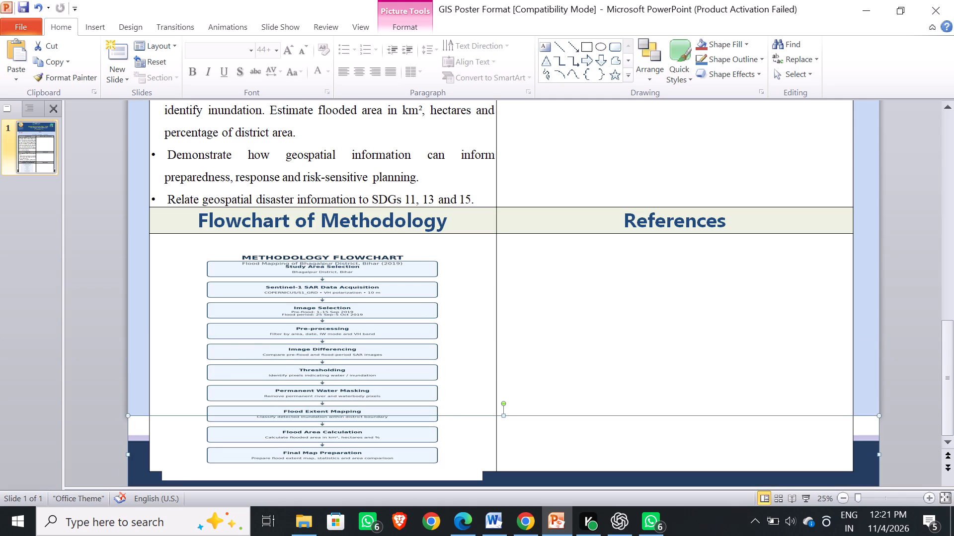
# Shift the poster table's left border very slightly outward beside the Flowchart of Methodology cell.
pyautogui.scroll(-6, 416, 287)
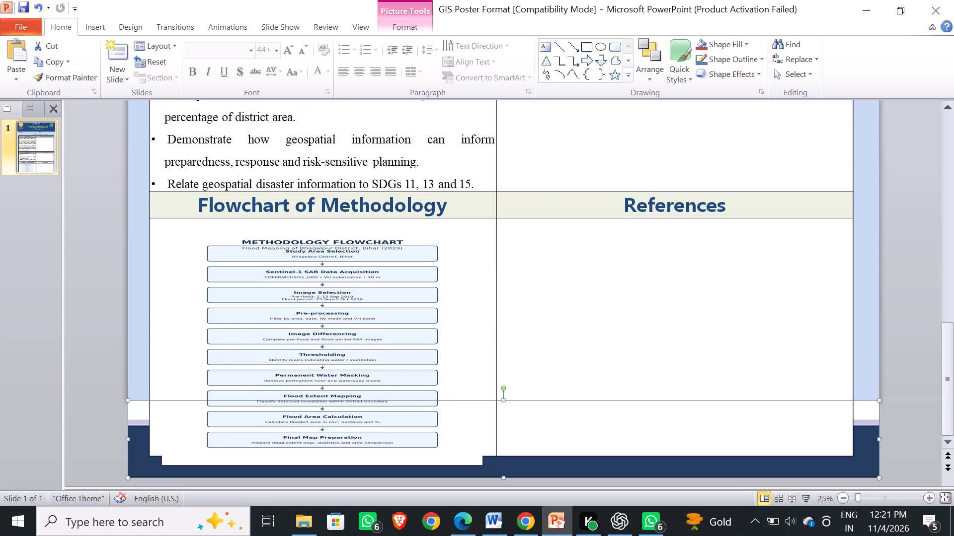
pyautogui.scroll(-3, 886, 318)
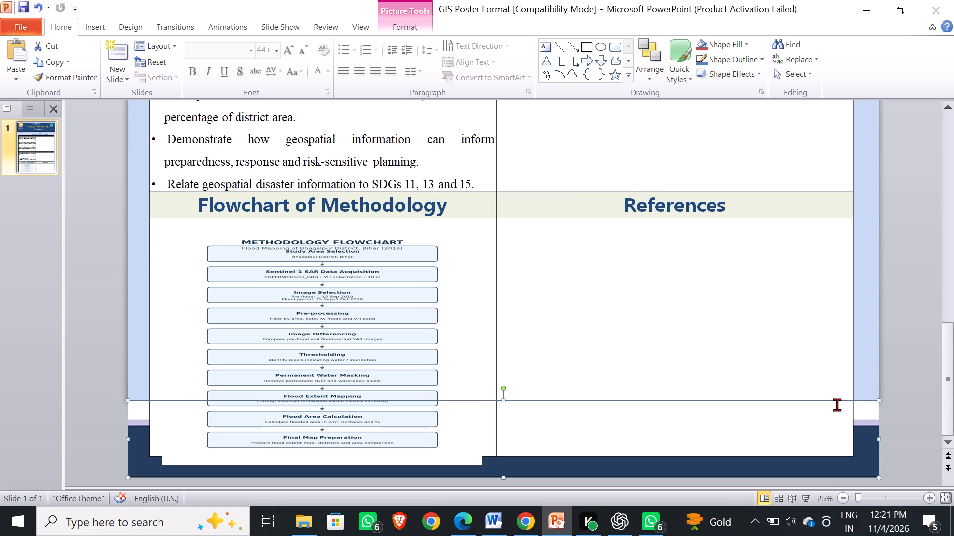
pyautogui.scroll(-3, 869, 407)
pyautogui.moveTo(945, 355); pyautogui.dragTo(947, 372)
pyautogui.moveTo(152, 454); pyautogui.dragTo(159, 417)
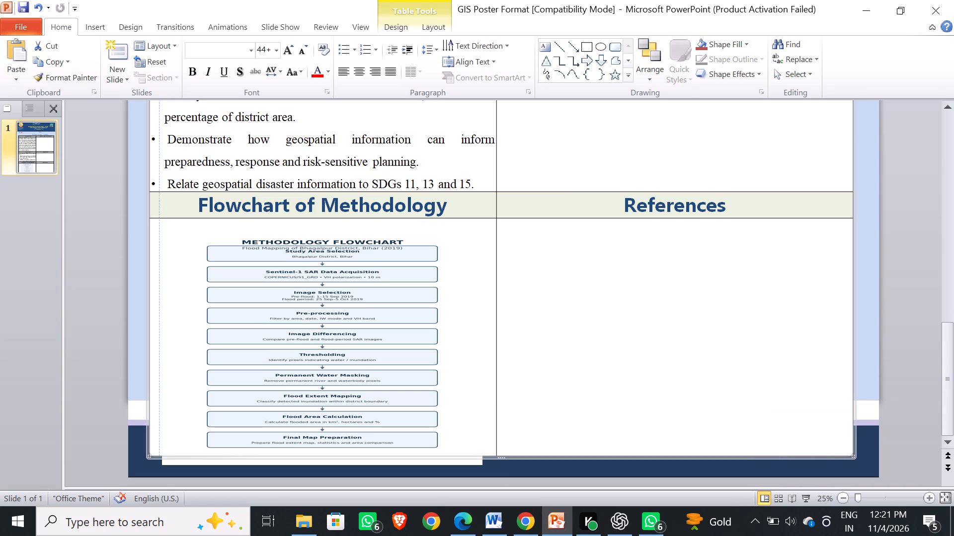
pyautogui.moveTo(159, 417); pyautogui.dragTo(147, 404)
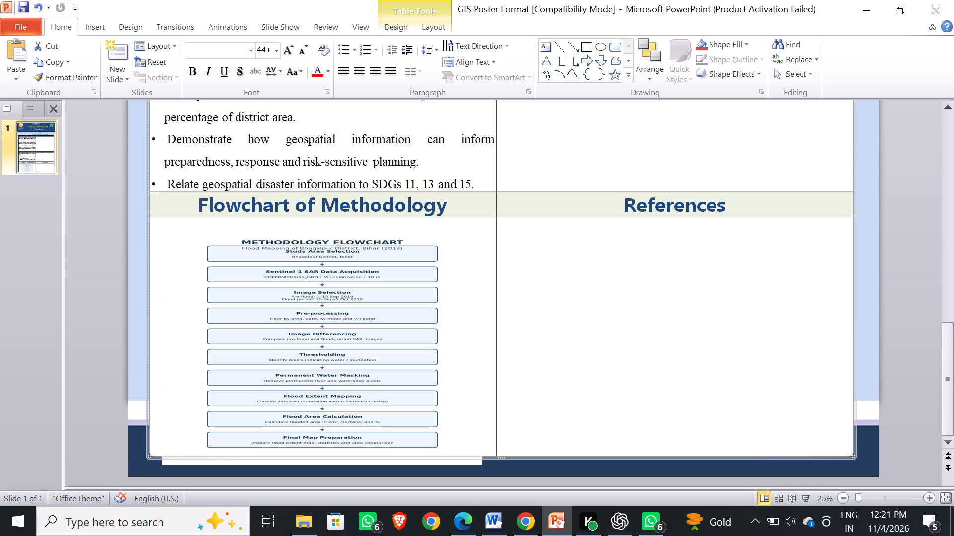
pyautogui.moveTo(147, 404); pyautogui.dragTo(149, 404)
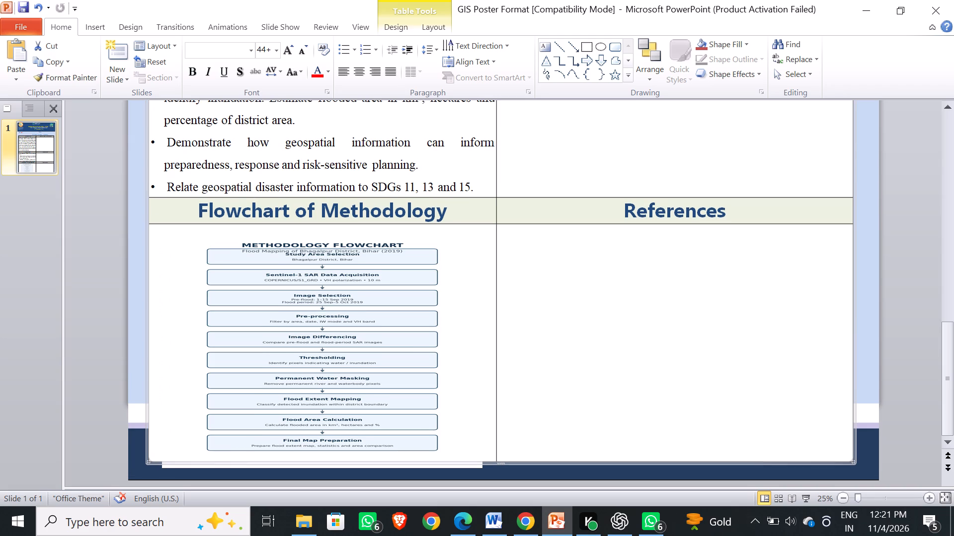
# Raise the poster table's bottom border until it sits just above the footer's "Campuses" line.
pyautogui.moveTo(505, 461); pyautogui.dragTo(503, 461)
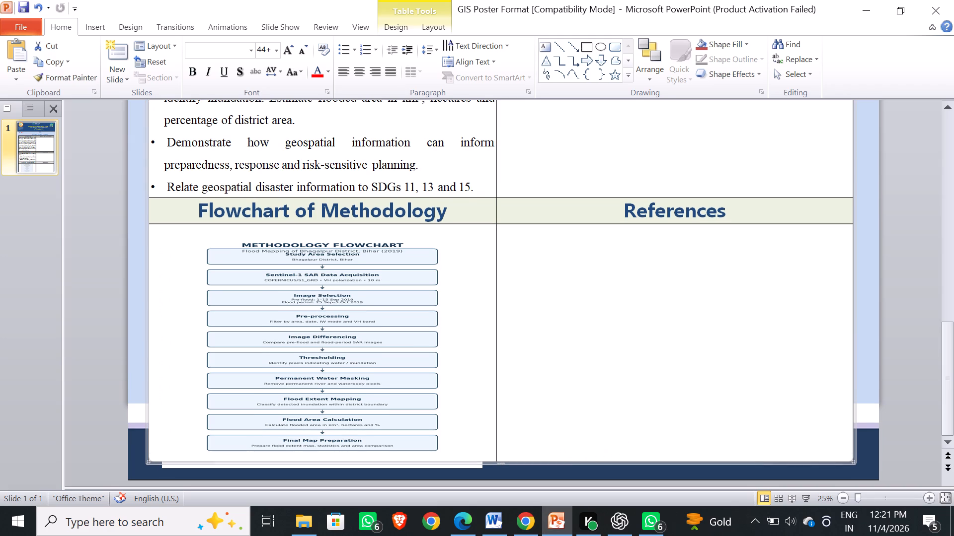
pyautogui.moveTo(503, 461); pyautogui.dragTo(499, 425)
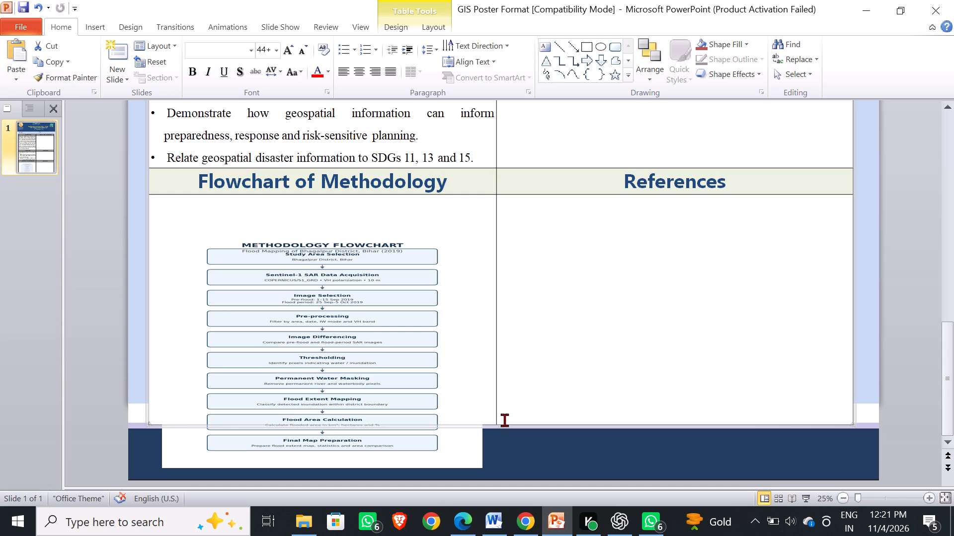
pyautogui.moveTo(507, 423); pyautogui.dragTo(510, 377)
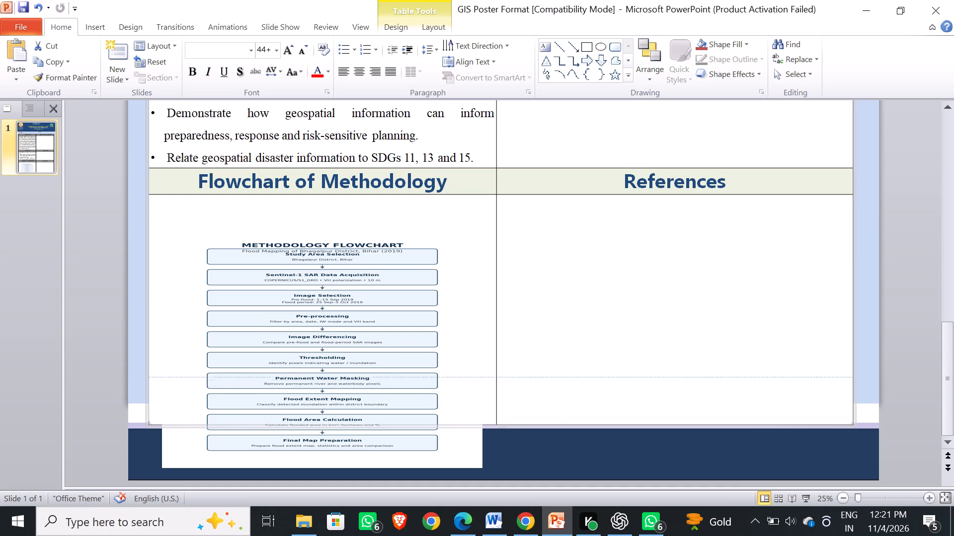
pyautogui.moveTo(510, 377); pyautogui.dragTo(511, 372)
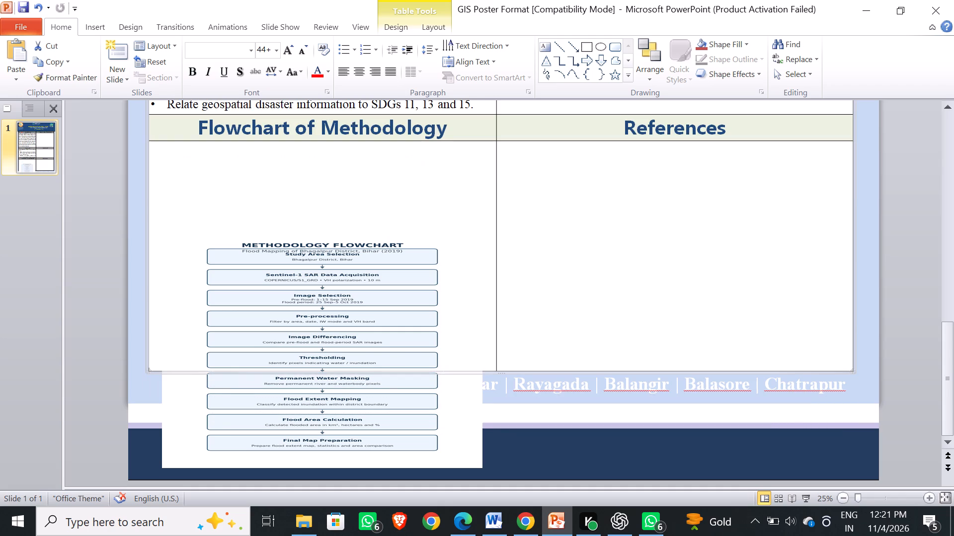
# Move the flowchart picture up into its table cell, just below the "Flowchart of Methodology" heading and with its bottom at the table's lower border.
pyautogui.click(385, 304)
pyautogui.moveTo(385, 304); pyautogui.dragTo(398, 255)
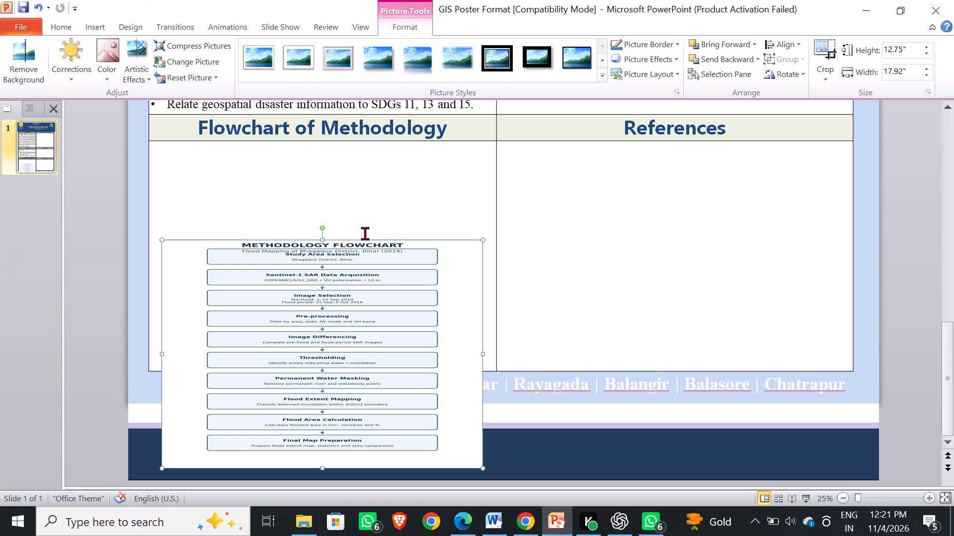
pyautogui.moveTo(356, 247); pyautogui.dragTo(350, 140)
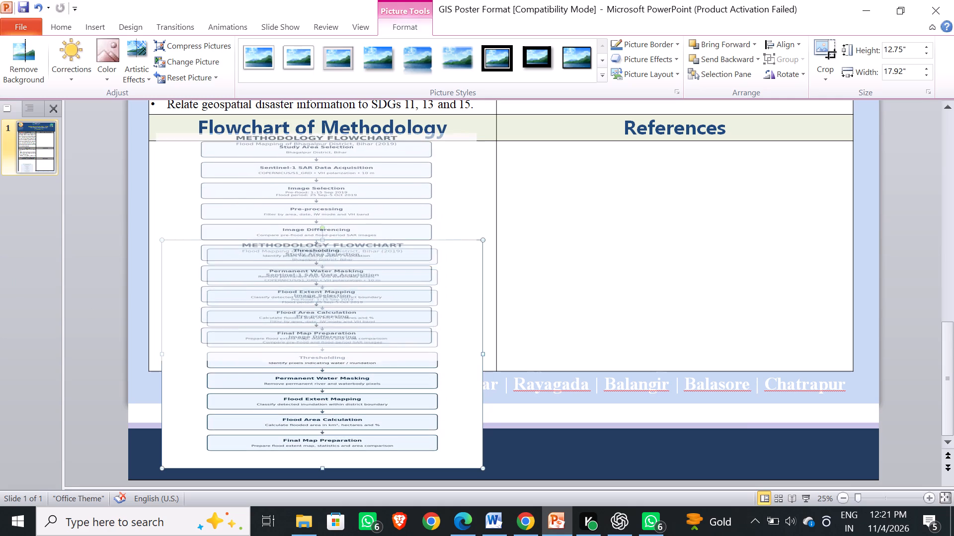
pyautogui.moveTo(350, 140); pyautogui.dragTo(349, 150)
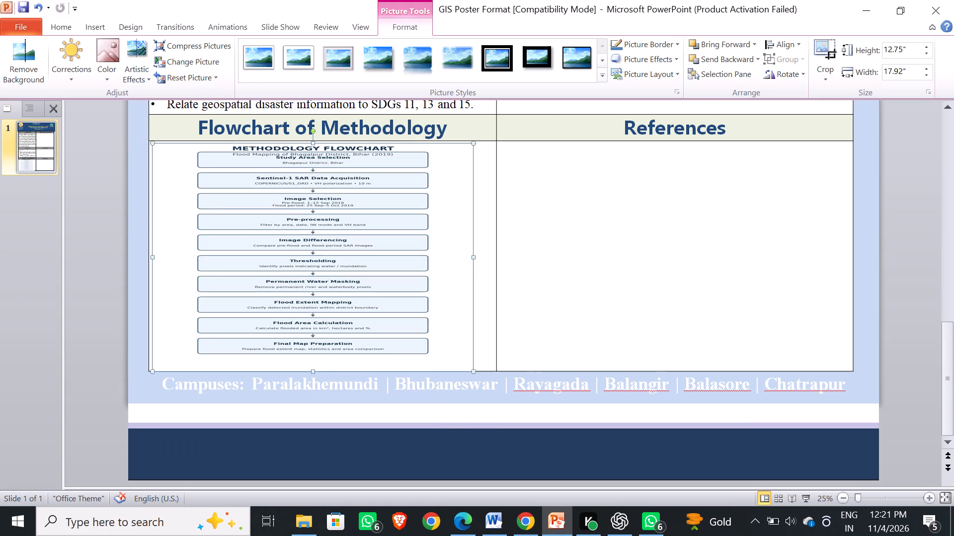
# Narrow the flowchart picture from both sides to a width of 15.48", leaving a margin inside the cell.
pyautogui.moveTo(471, 258); pyautogui.dragTo(452, 254)
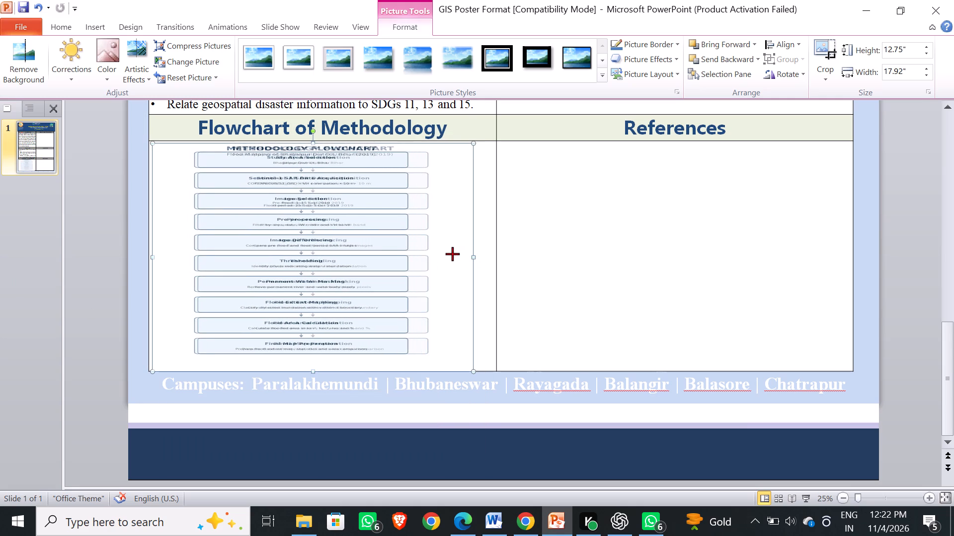
pyautogui.moveTo(452, 254); pyautogui.dragTo(451, 252)
pyautogui.moveTo(154, 258); pyautogui.dragTo(166, 263)
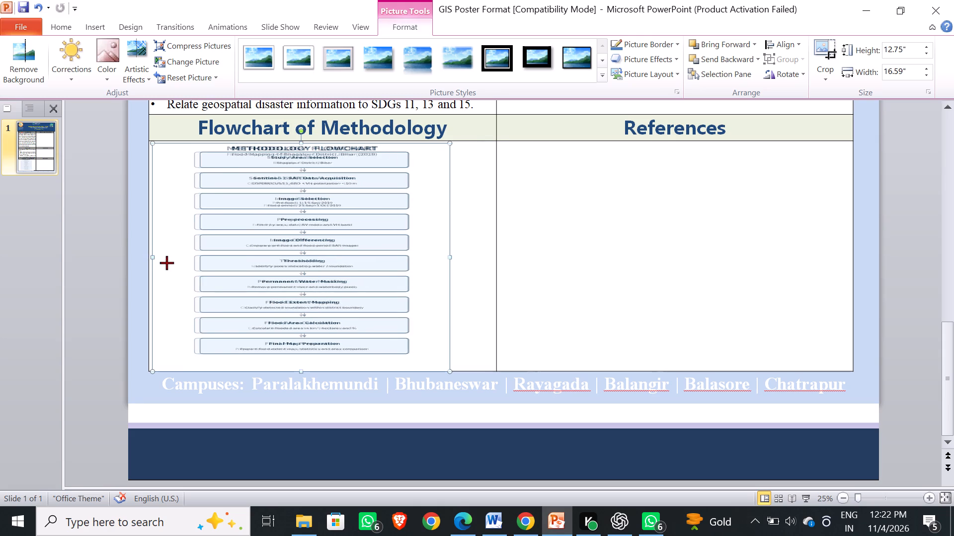
pyautogui.moveTo(166, 263); pyautogui.dragTo(172, 263)
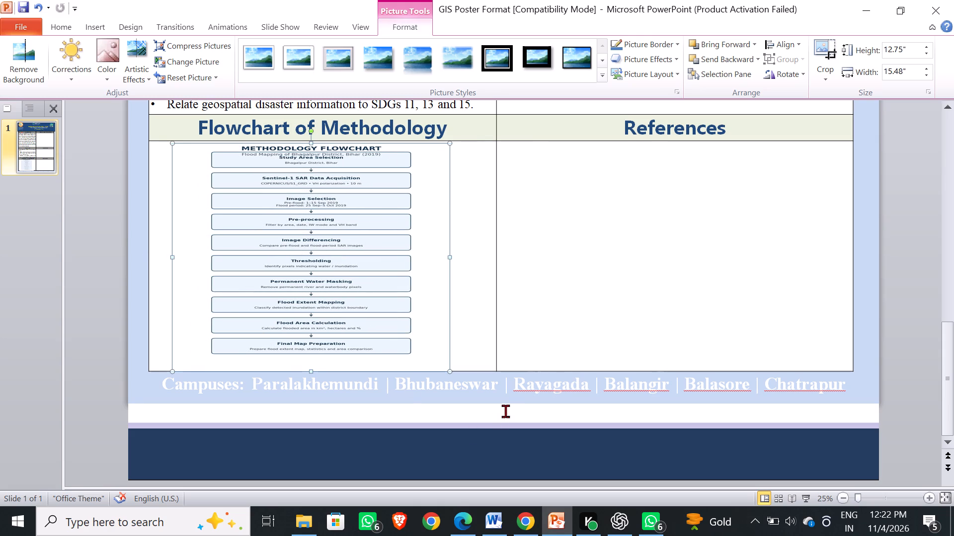
# Move the footer text box with the university name and campuses down onto the dark blue footer band, aligning its ends with the band.
pyautogui.click(806, 393)
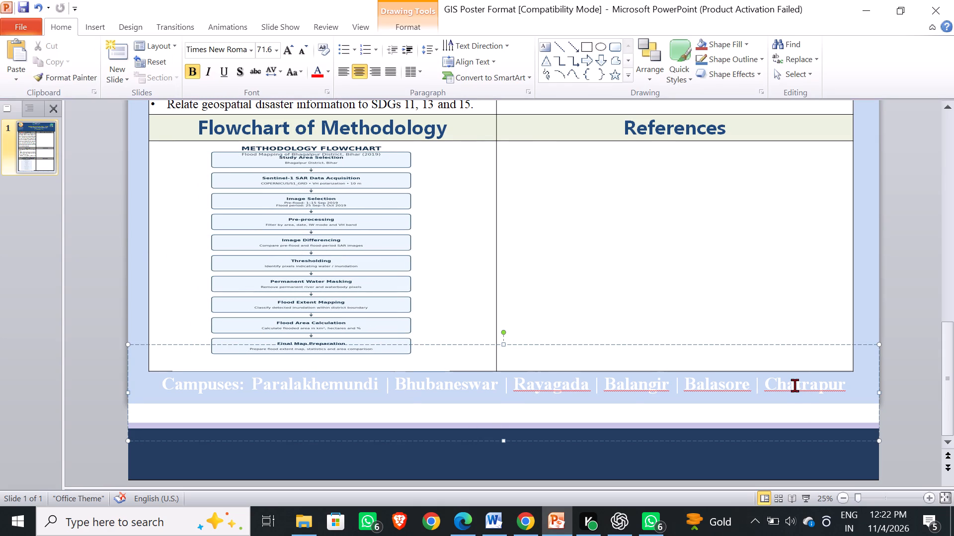
pyautogui.moveTo(795, 385); pyautogui.dragTo(795, 417)
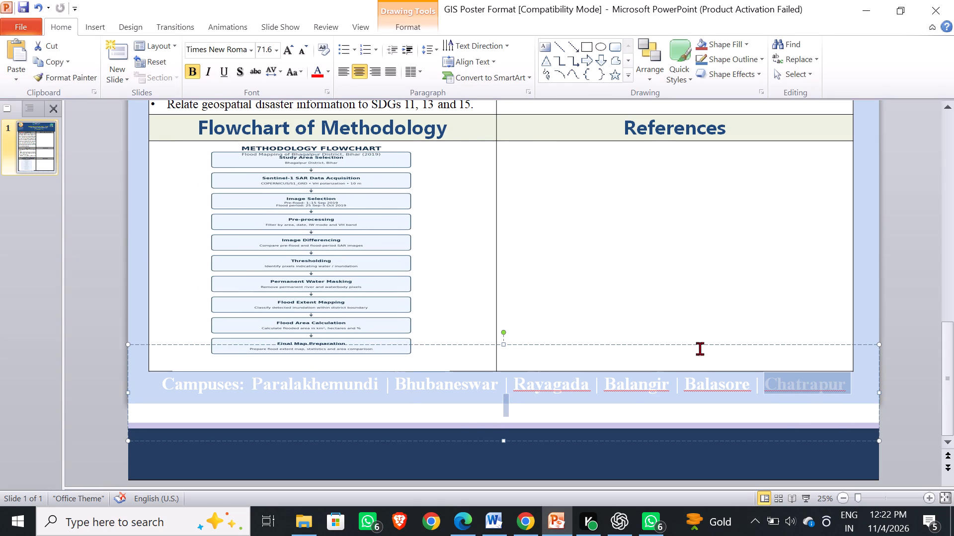
pyautogui.moveTo(700, 344); pyautogui.dragTo(696, 394)
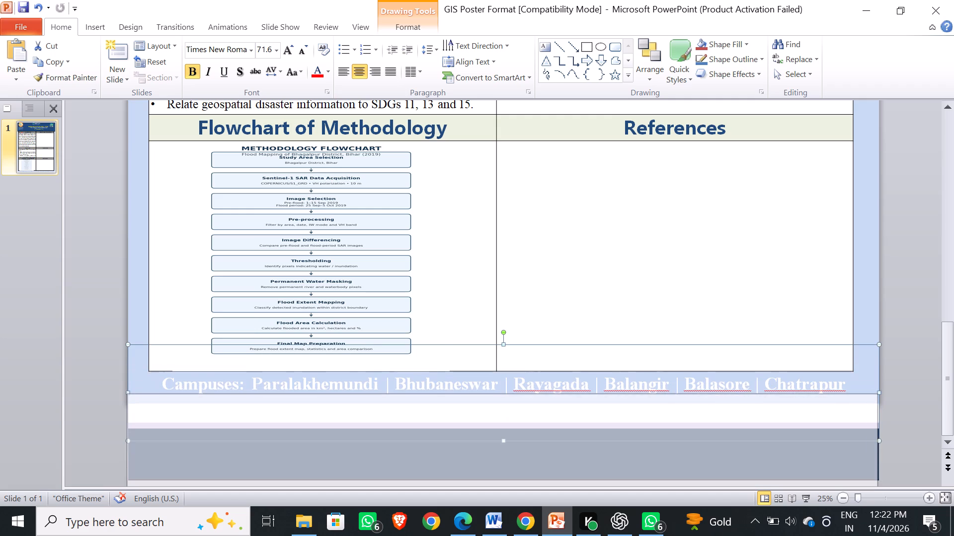
pyautogui.moveTo(696, 394); pyautogui.dragTo(696, 395)
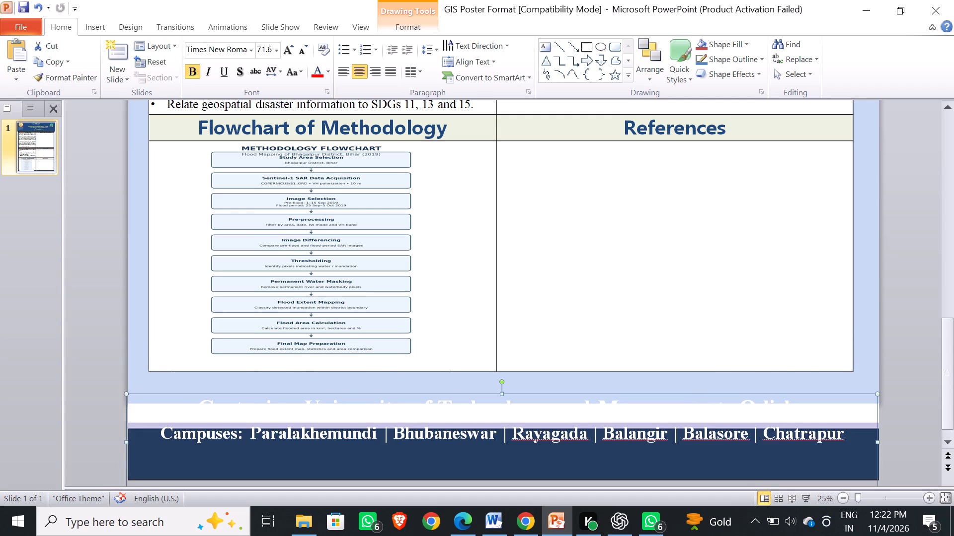
pyautogui.scroll(-1, 704, 365)
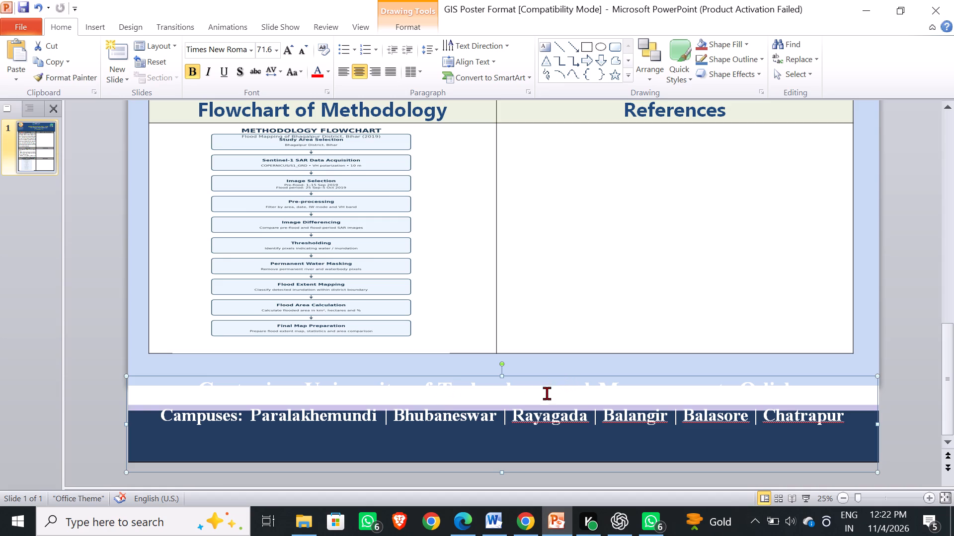
pyautogui.moveTo(553, 374); pyautogui.dragTo(549, 402)
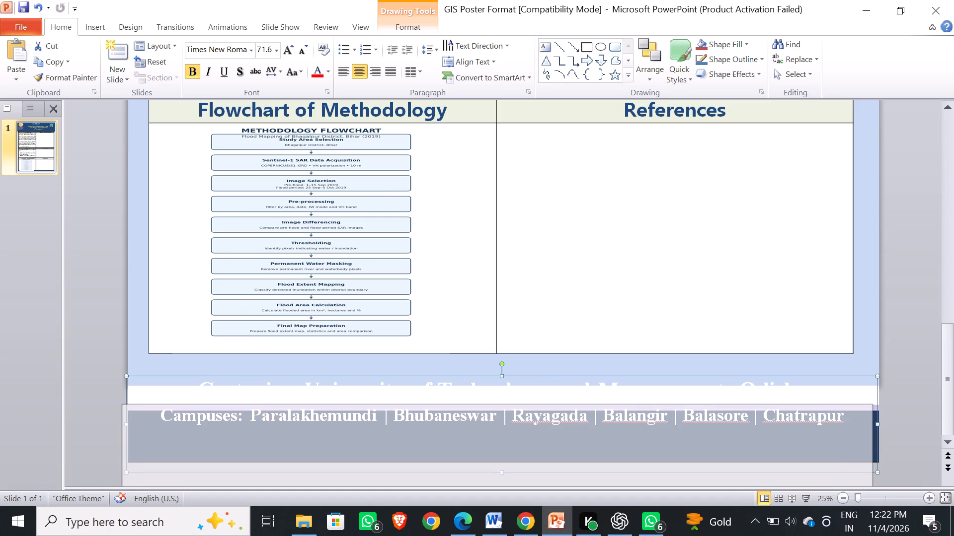
pyautogui.moveTo(549, 402); pyautogui.dragTo(550, 408)
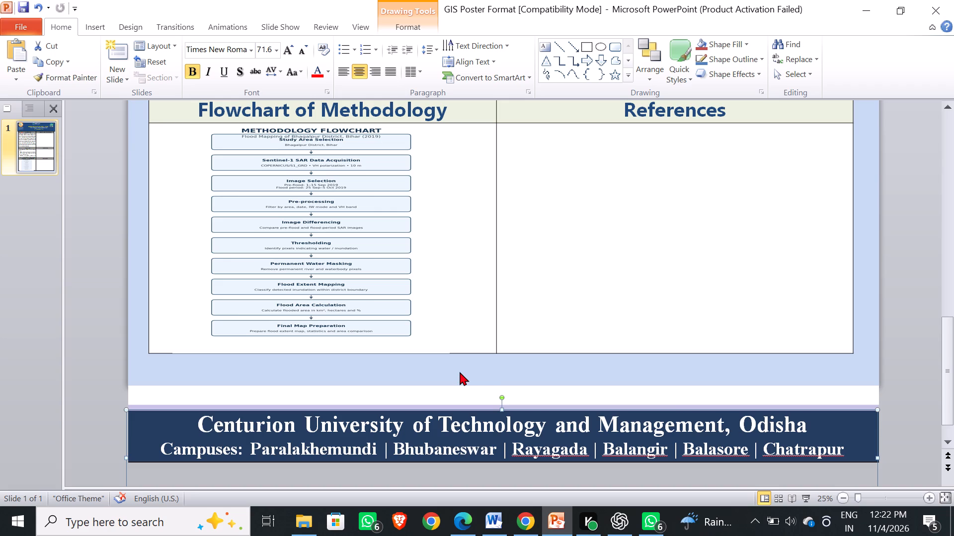
pyautogui.click(407, 437)
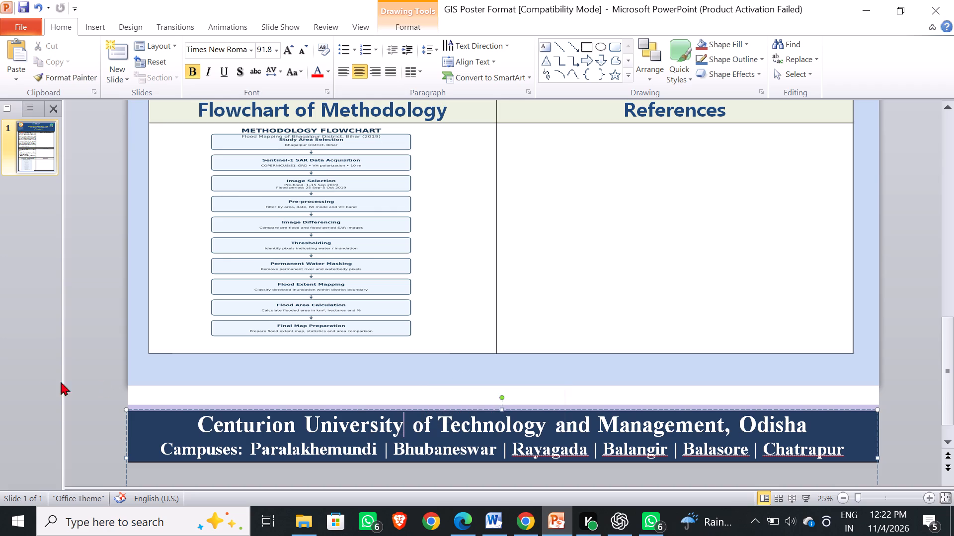
pyautogui.click(142, 409)
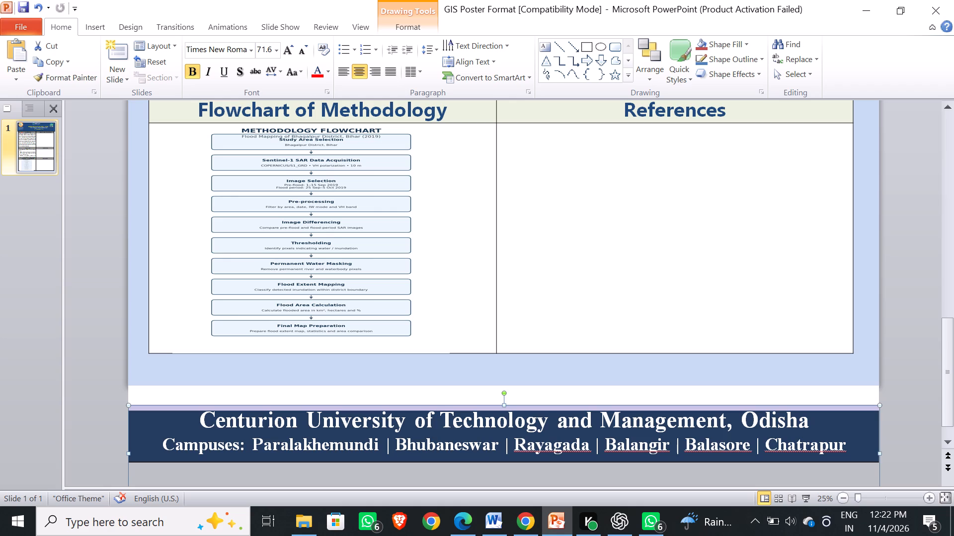
pyautogui.click(71, 355)
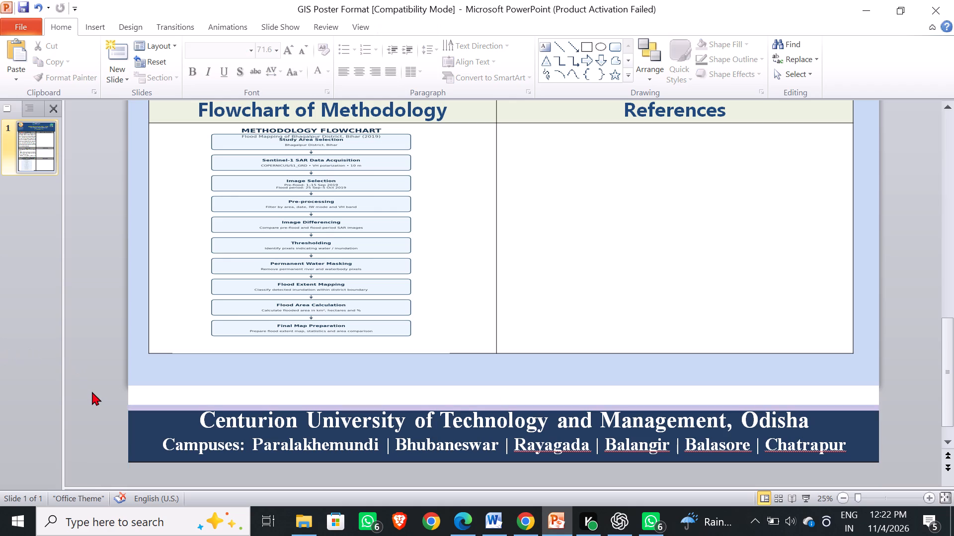
# Move the footer band picture up slightly behind the footer text, so its top overlaps the slide's bottom edge.
pyautogui.moveTo(148, 415); pyautogui.dragTo(149, 415)
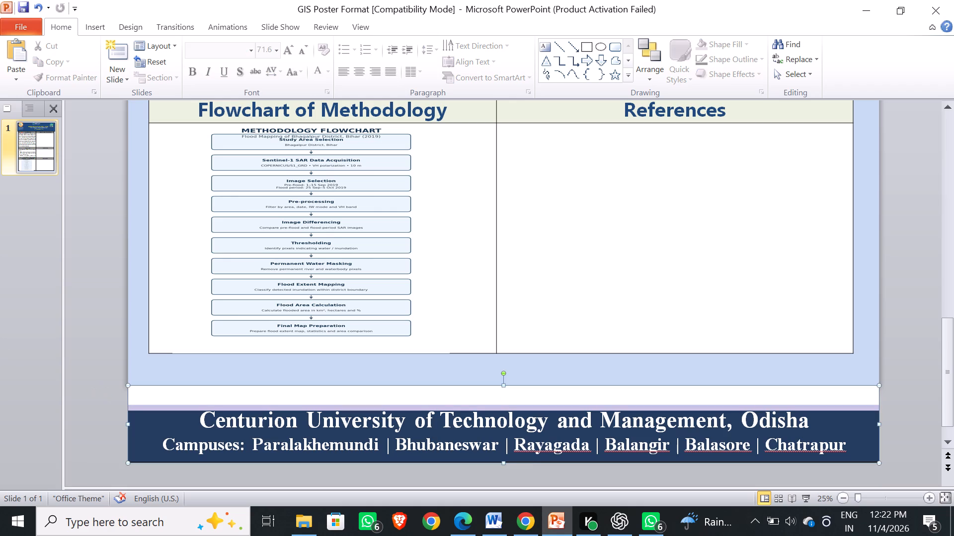
pyautogui.moveTo(149, 415); pyautogui.dragTo(150, 408)
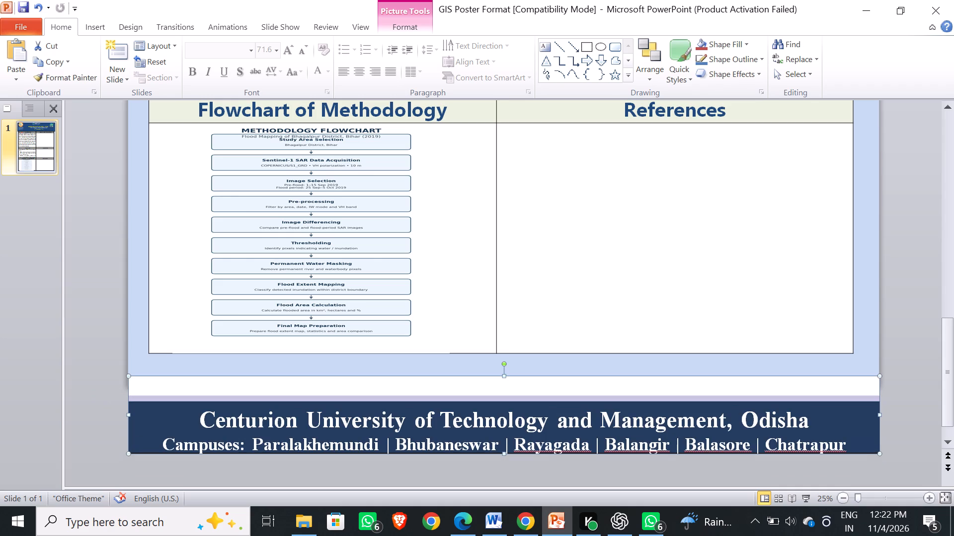
# Extend the table's last row downward so its bottom border lies within the white strip above the footer band's lavender line.
pyautogui.click(352, 353)
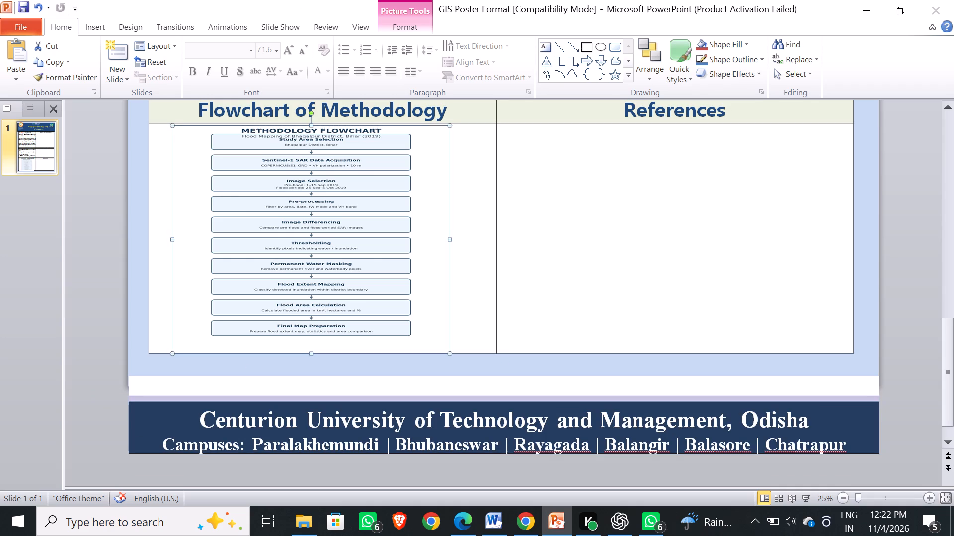
pyautogui.click(509, 351)
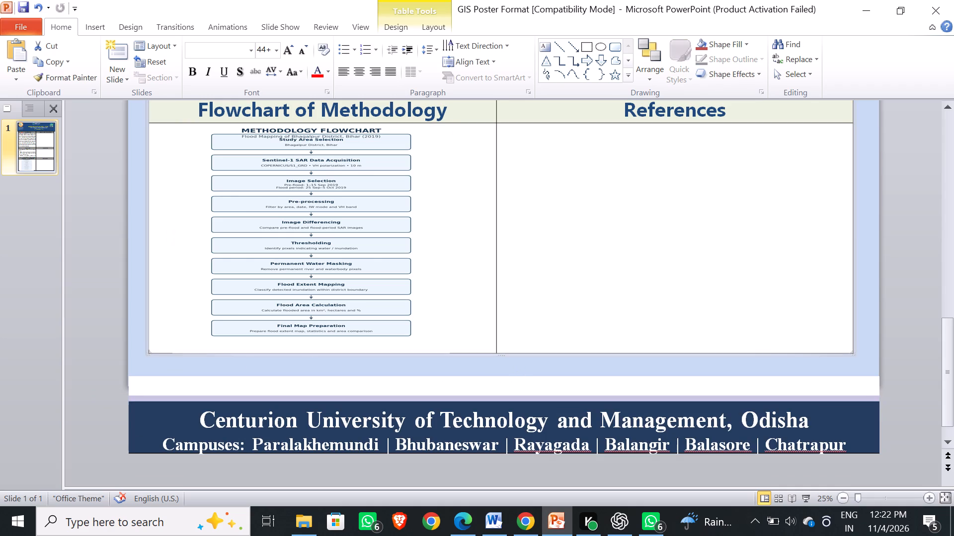
pyautogui.click(508, 354)
pyautogui.moveTo(507, 353); pyautogui.dragTo(508, 368)
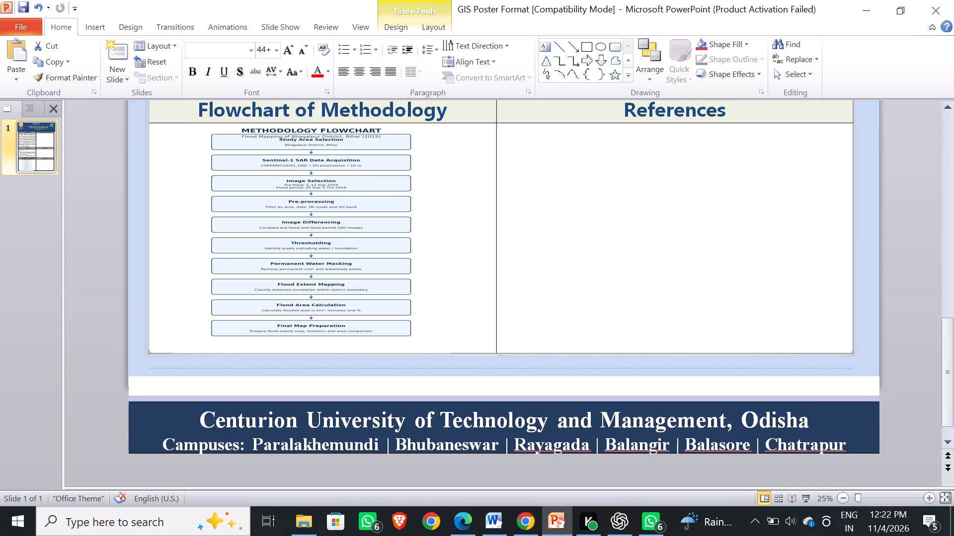
pyautogui.moveTo(508, 368); pyautogui.dragTo(507, 374)
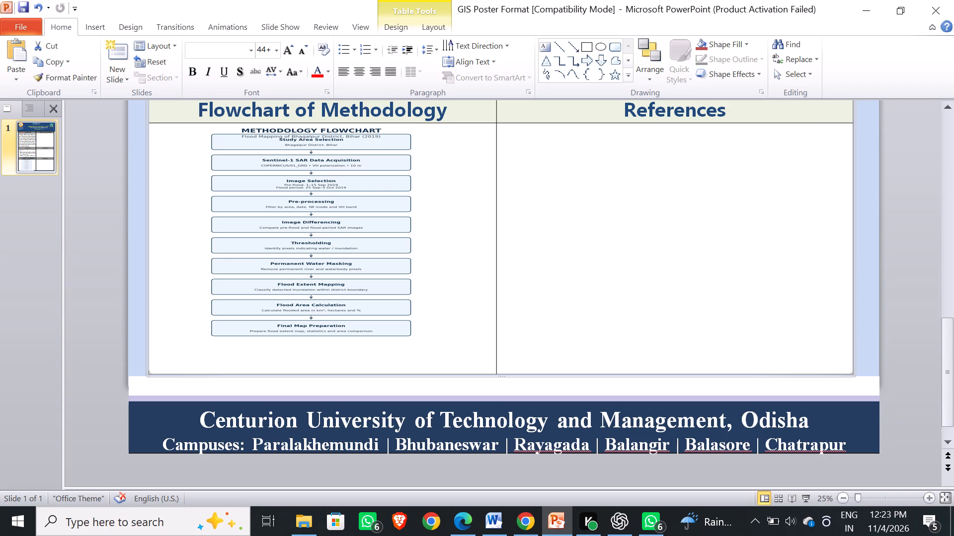
pyautogui.moveTo(505, 374); pyautogui.dragTo(503, 385)
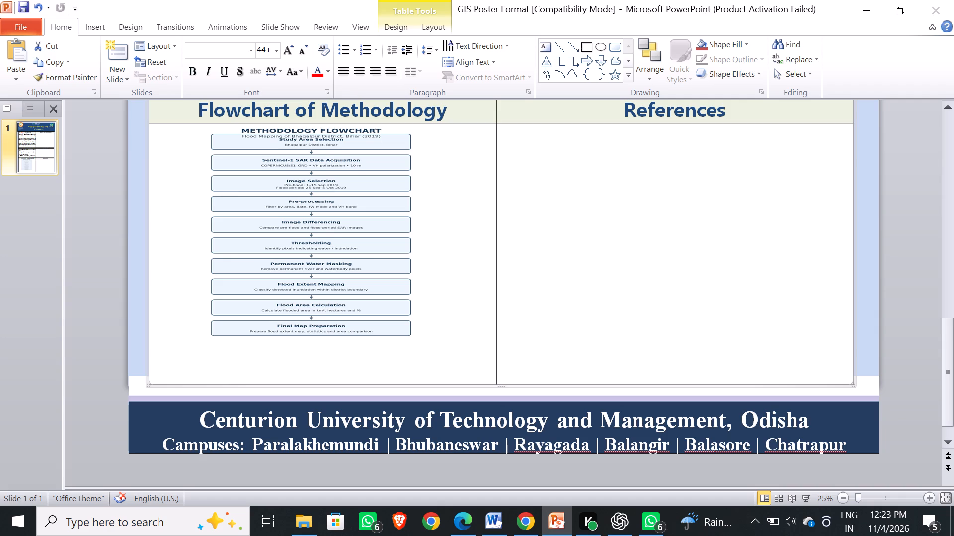
# Widen the flowchart picture to just short of the column divider and stretch its bottom edge down close to the table's bottom border.
pyautogui.click(284, 226)
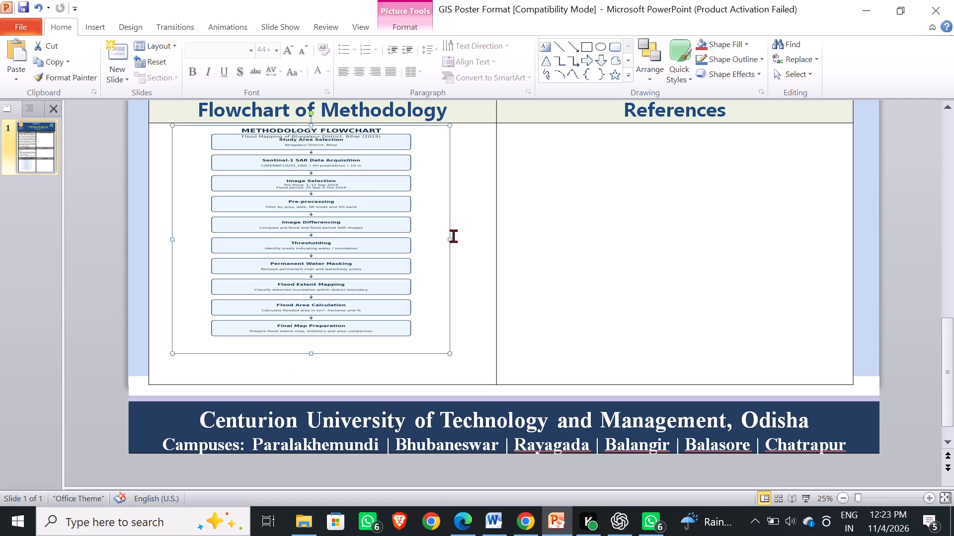
pyautogui.moveTo(448, 239); pyautogui.dragTo(484, 239)
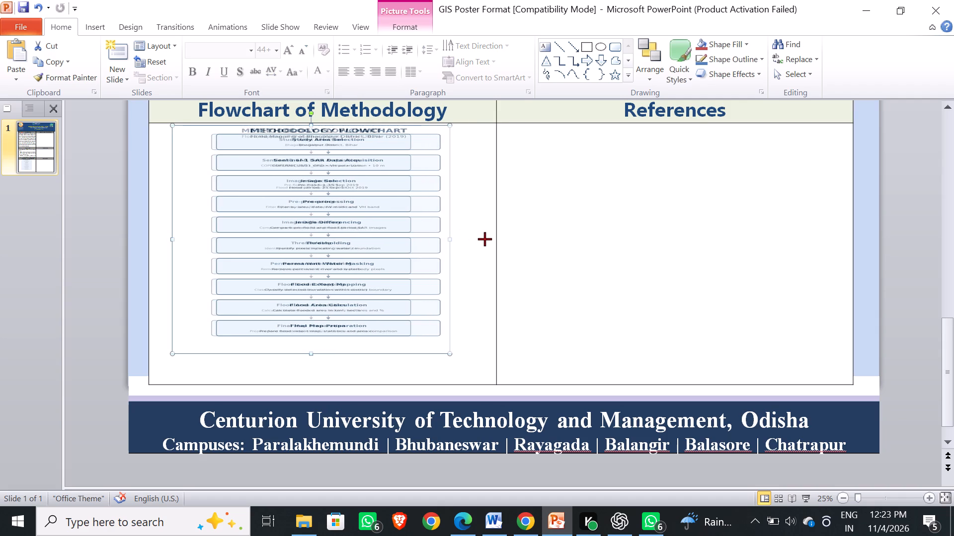
pyautogui.moveTo(484, 239); pyautogui.dragTo(482, 241)
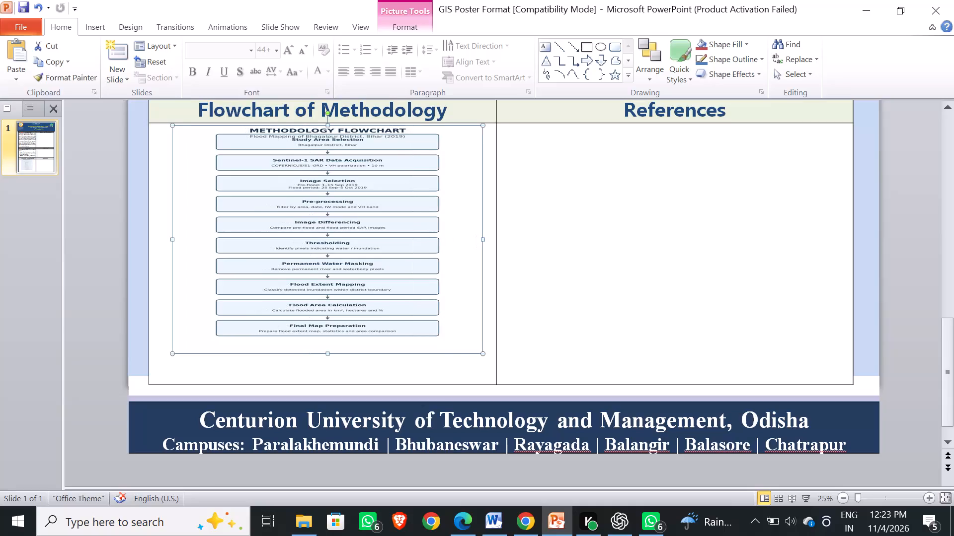
pyautogui.moveTo(326, 351); pyautogui.dragTo(328, 379)
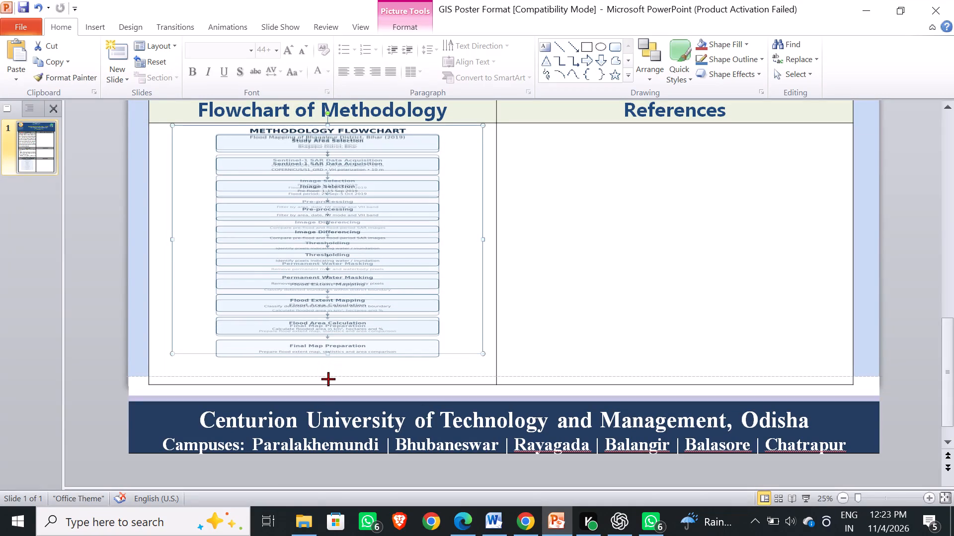
pyautogui.moveTo(328, 379); pyautogui.dragTo(327, 379)
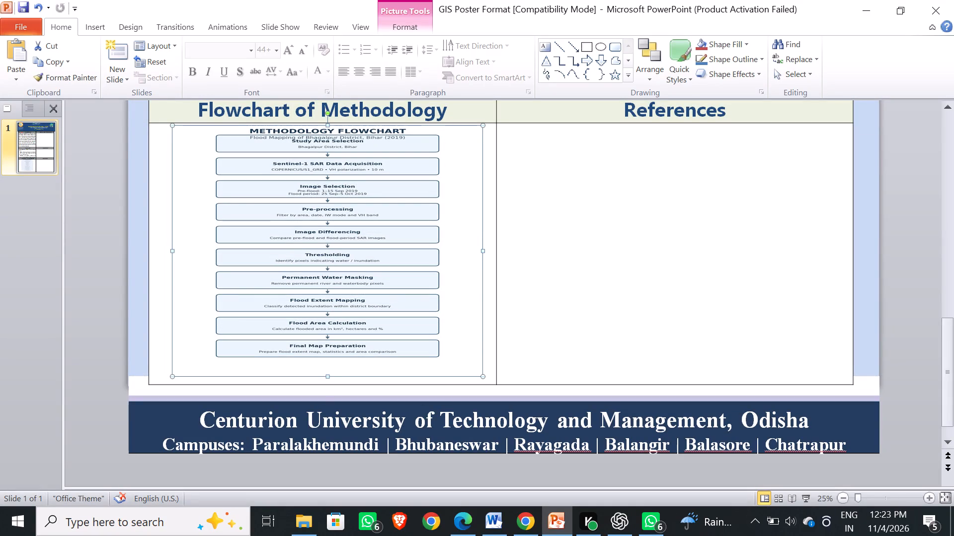
pyautogui.click(190, 231)
pyautogui.click(542, 214)
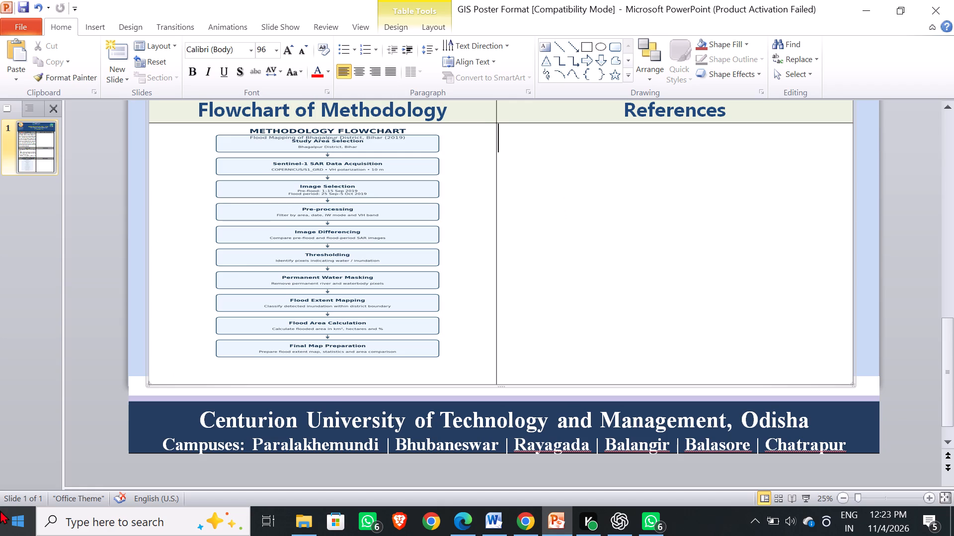
pyautogui.click(617, 522)
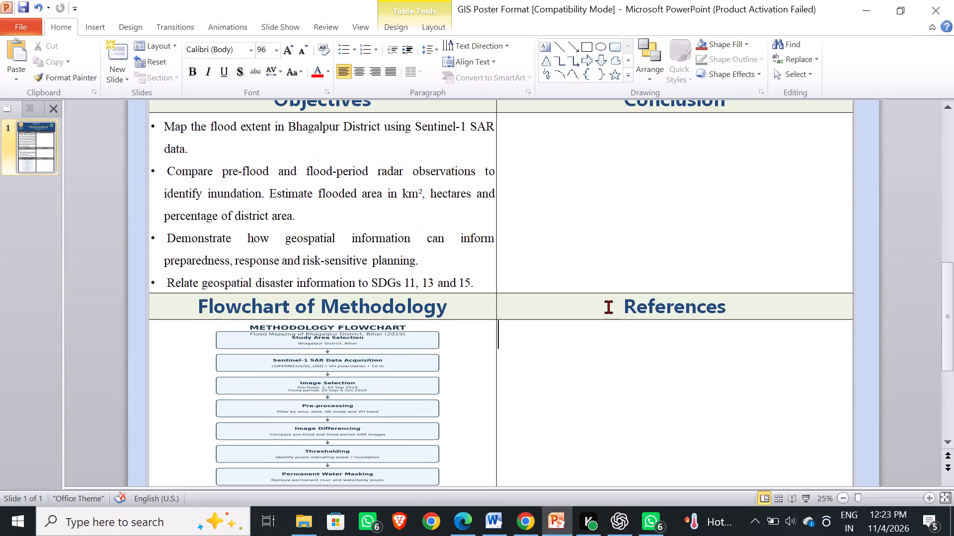
pyautogui.scroll(12, 608, 307)
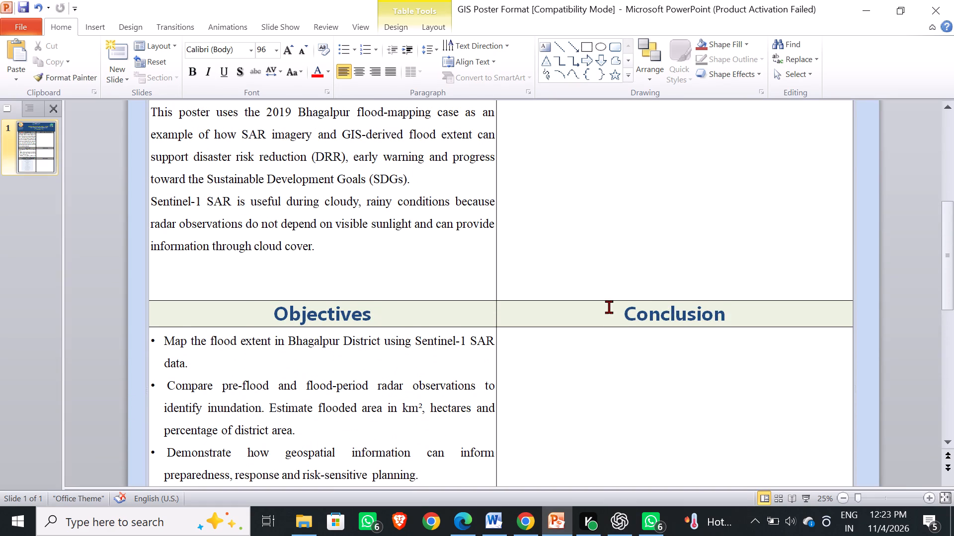
pyautogui.scroll(6, 609, 307)
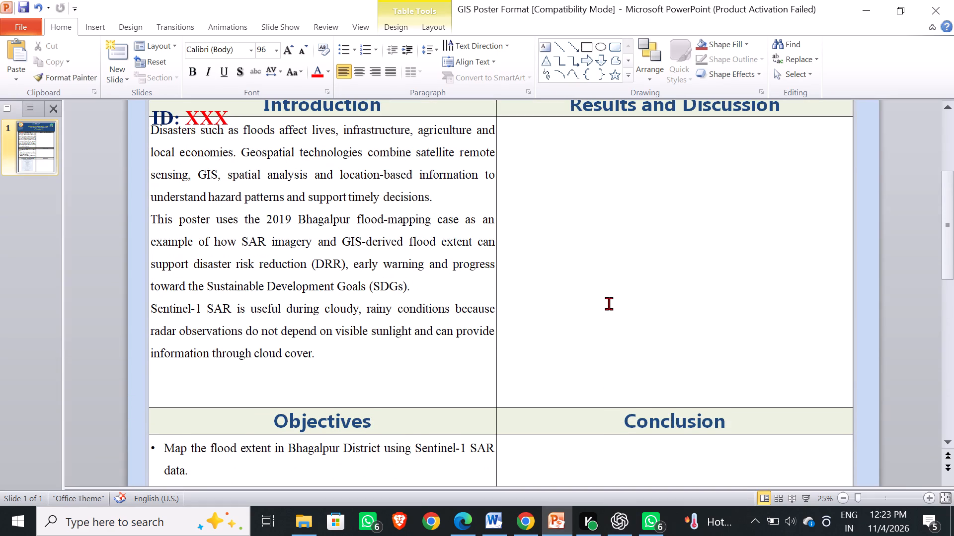
pyautogui.scroll(4, 608, 302)
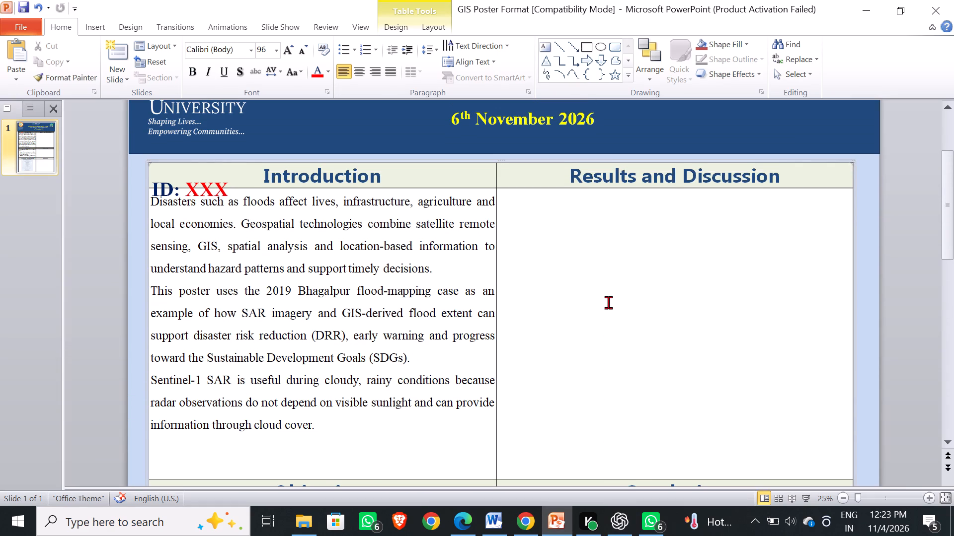
pyautogui.scroll(4, 606, 294)
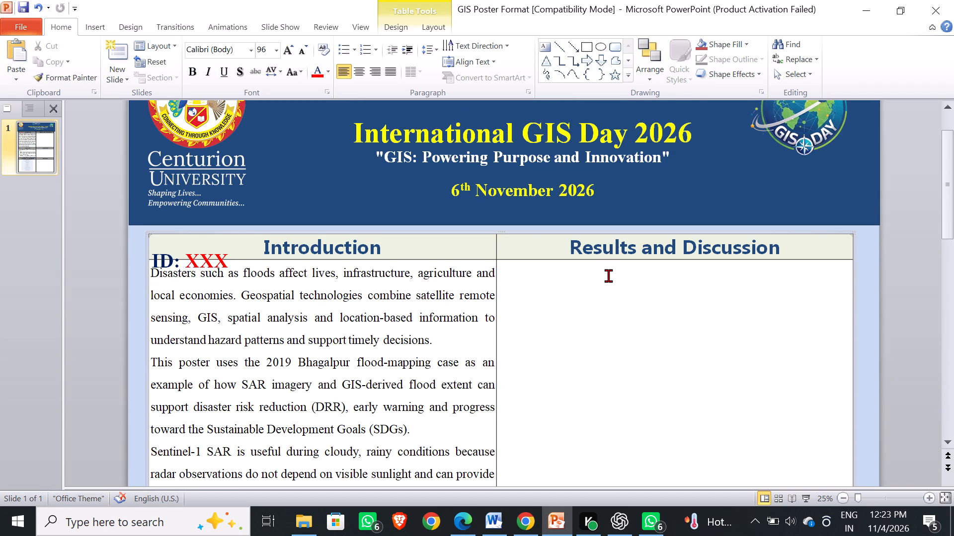
pyautogui.scroll(-2, 560, 251)
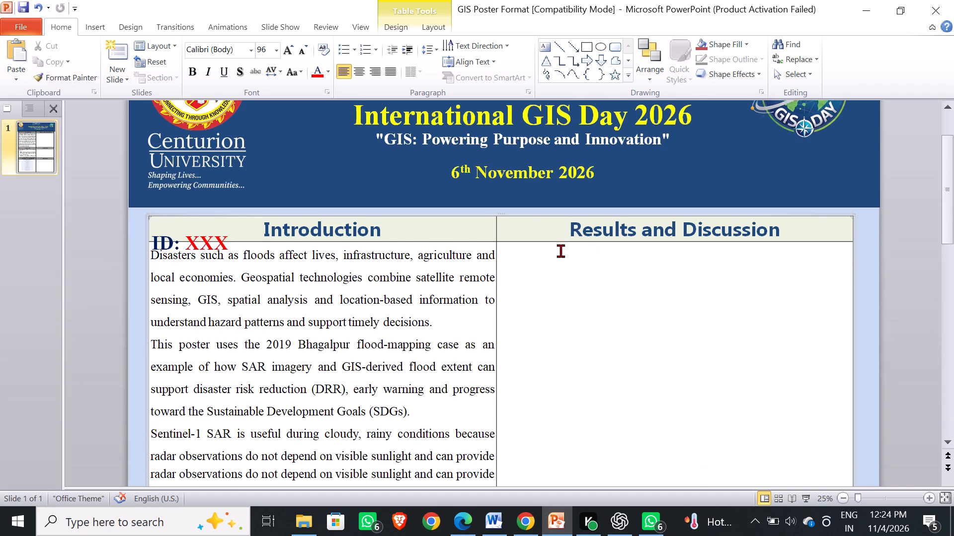
pyautogui.scroll(-10, 560, 251)
pyautogui.scroll(1, 555, 265)
pyautogui.scroll(-20, 554, 267)
pyautogui.scroll(-2, 554, 267)
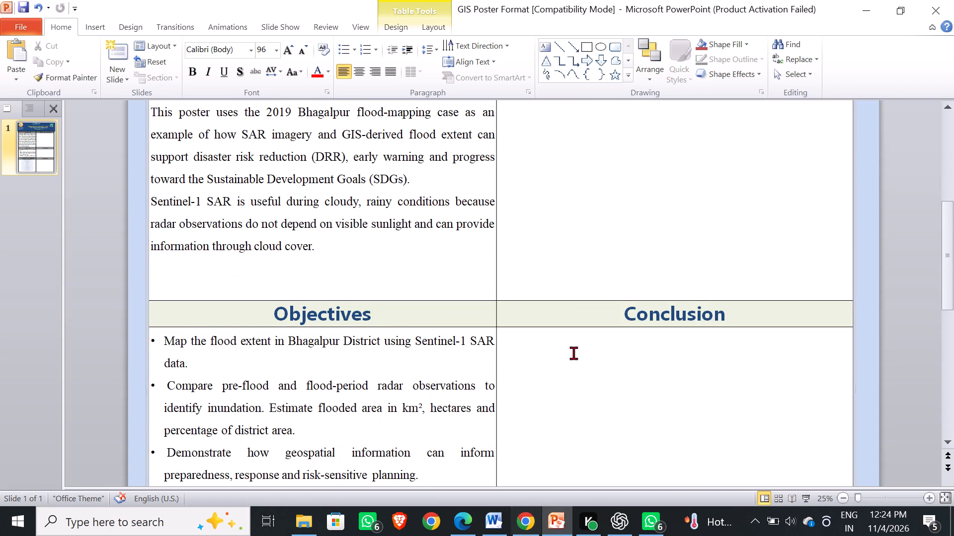
pyautogui.scroll(-1, 595, 269)
pyautogui.scroll(1, 595, 269)
pyautogui.scroll(-9, 595, 269)
pyautogui.scroll(1, 608, 278)
pyautogui.scroll(-6, 608, 278)
pyautogui.scroll(1, 609, 276)
pyautogui.scroll(-14, 609, 277)
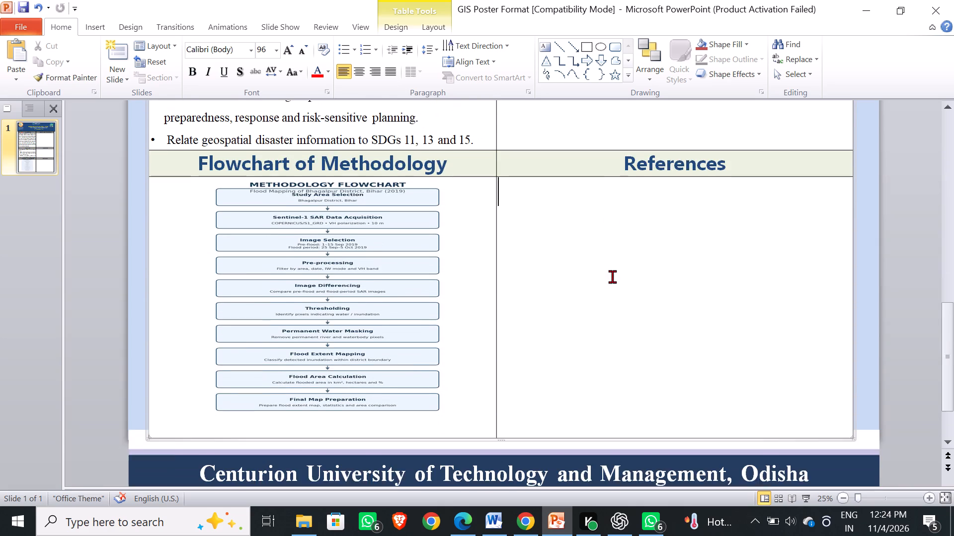
pyautogui.scroll(-3, 612, 276)
pyautogui.scroll(1, 612, 280)
pyautogui.scroll(-11, 612, 280)
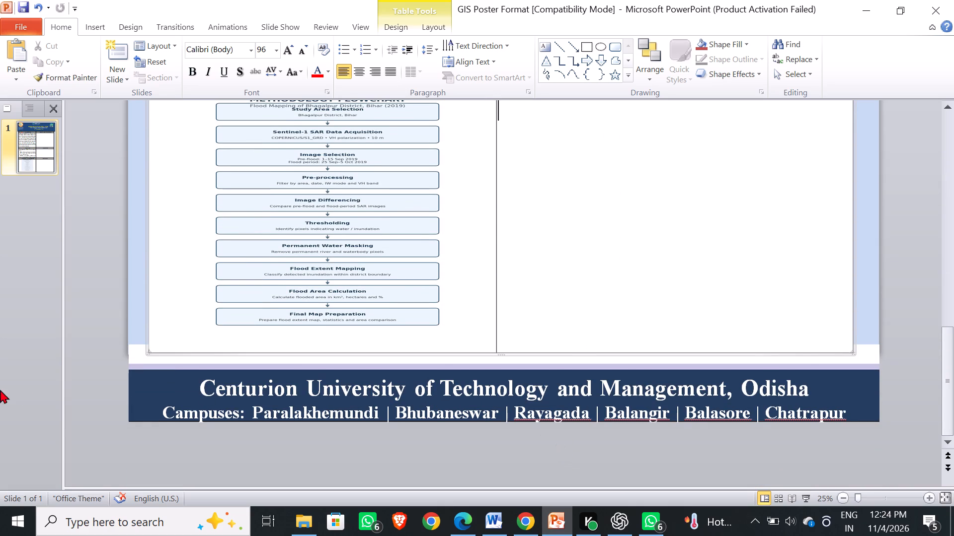
# Move the footer band picture down until its white strip lies completely below the slide's bottom edge.
pyautogui.click(169, 395)
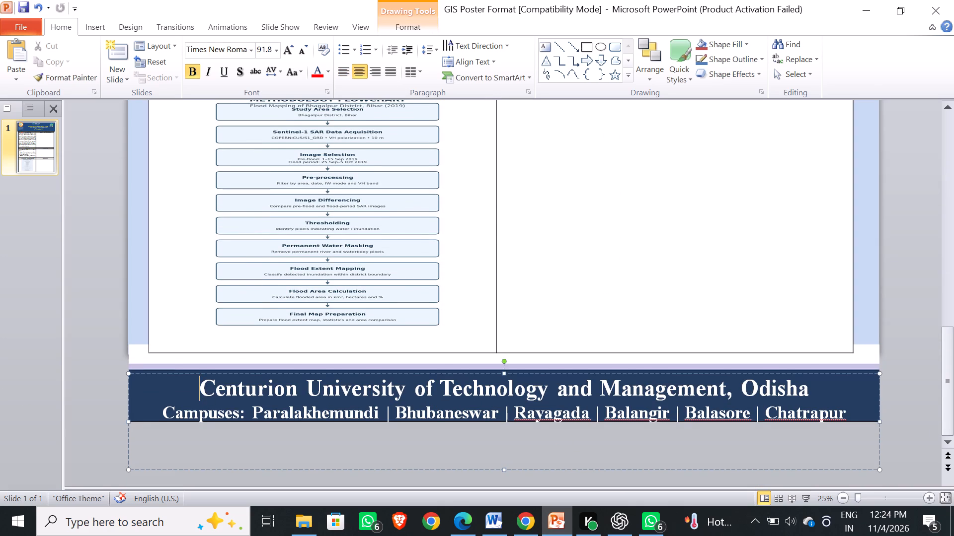
pyautogui.moveTo(140, 370); pyautogui.dragTo(135, 414)
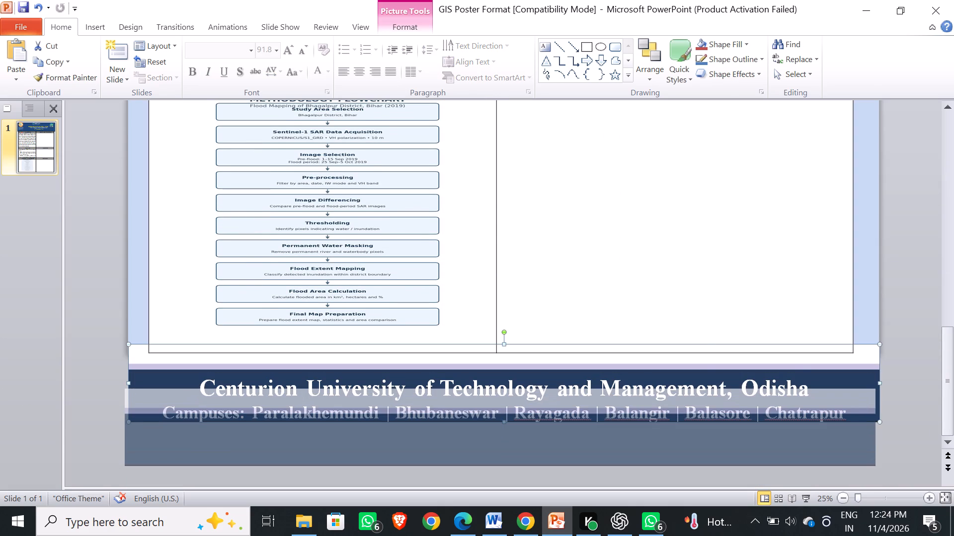
pyautogui.moveTo(135, 414); pyautogui.dragTo(136, 420)
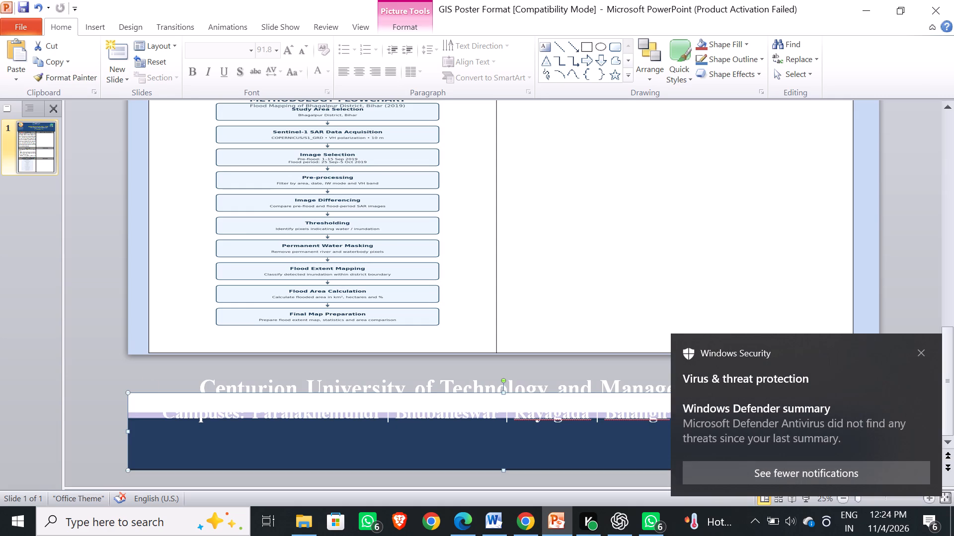
pyautogui.click(138, 346)
pyautogui.click(131, 353)
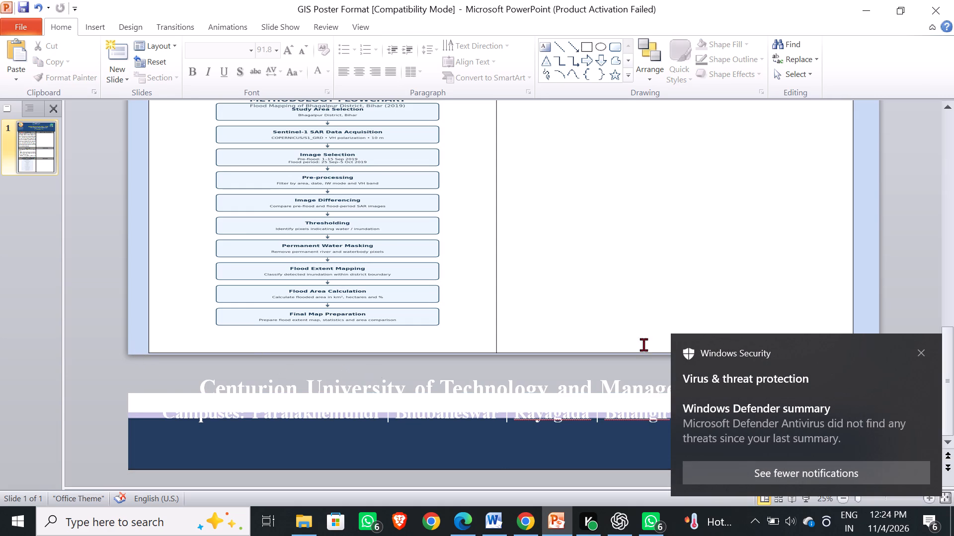
pyautogui.click(922, 346)
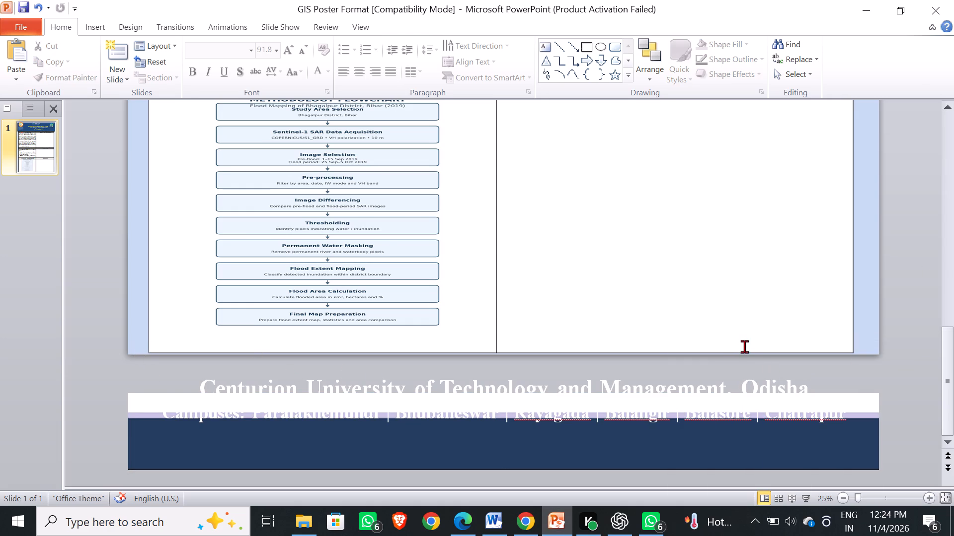
# Lower the table's top edge so the ID and Title text sit clear above the Introduction header row.
pyautogui.click(744, 348)
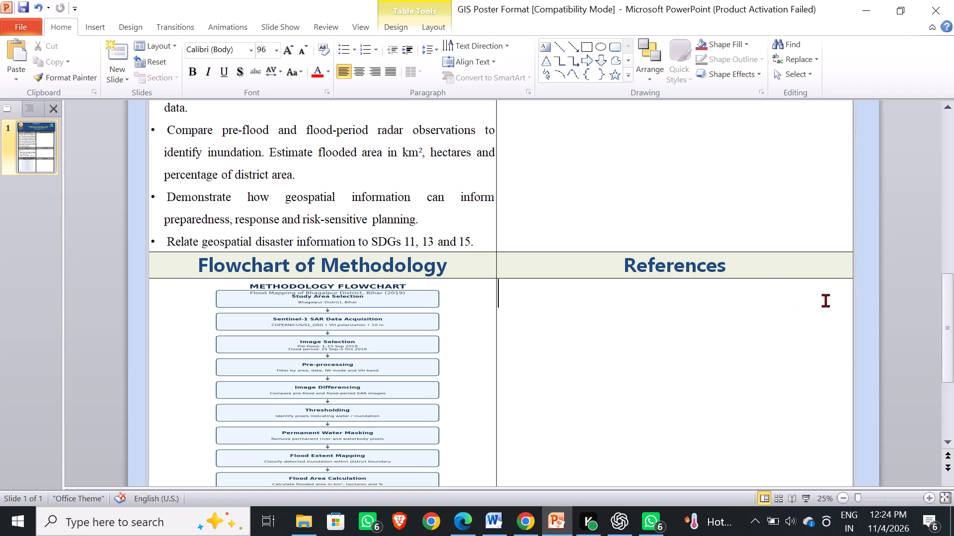
pyautogui.scroll(4, 824, 300)
pyautogui.scroll(20, 824, 300)
pyautogui.scroll(2, 824, 300)
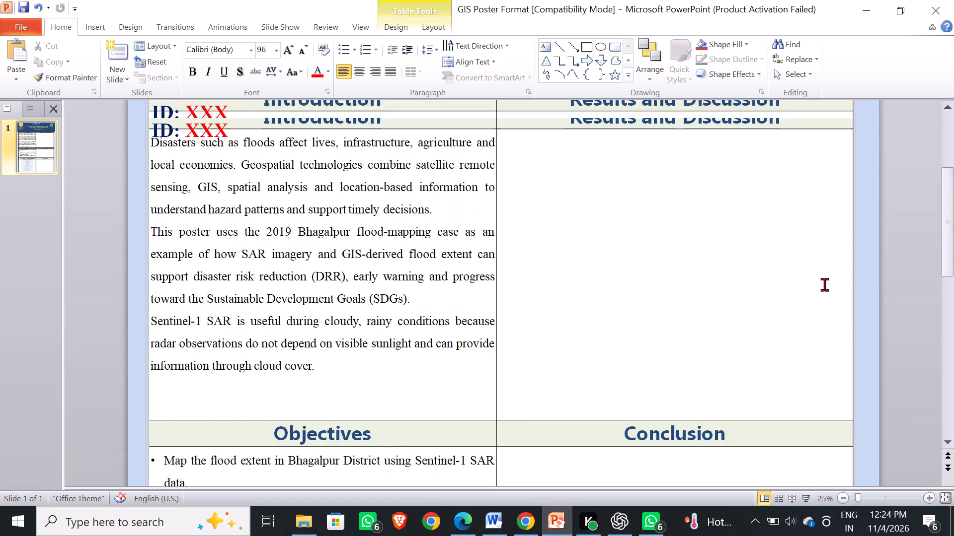
pyautogui.scroll(10, 824, 284)
pyautogui.scroll(-6, 824, 285)
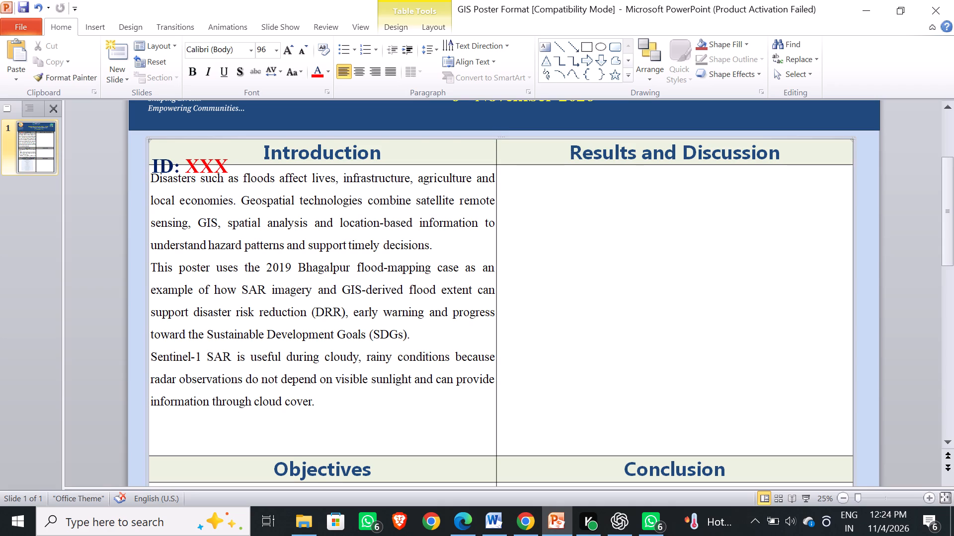
pyautogui.moveTo(498, 139); pyautogui.dragTo(500, 159)
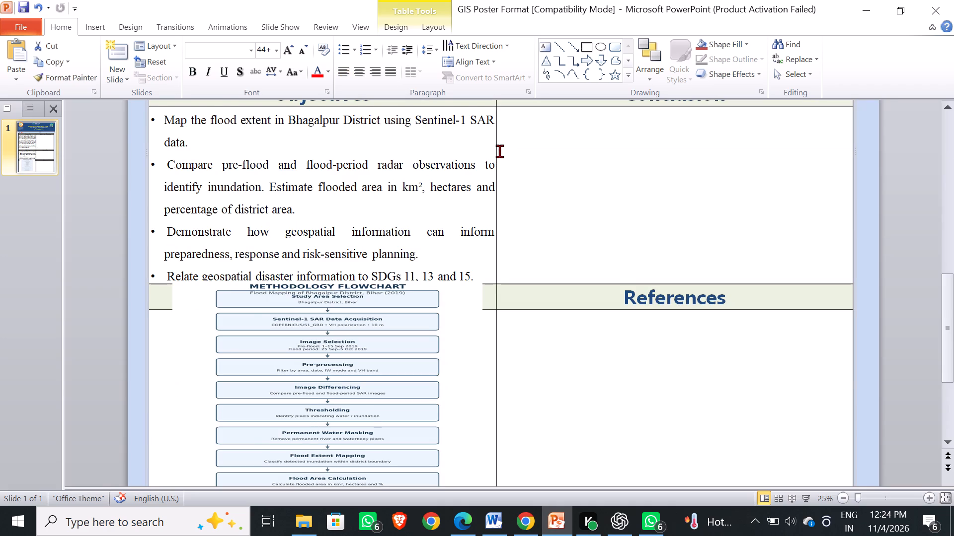
# Raise the table's top edge slightly, extending the table up to the lower edge of the Title text.
pyautogui.scroll(13, 499, 151)
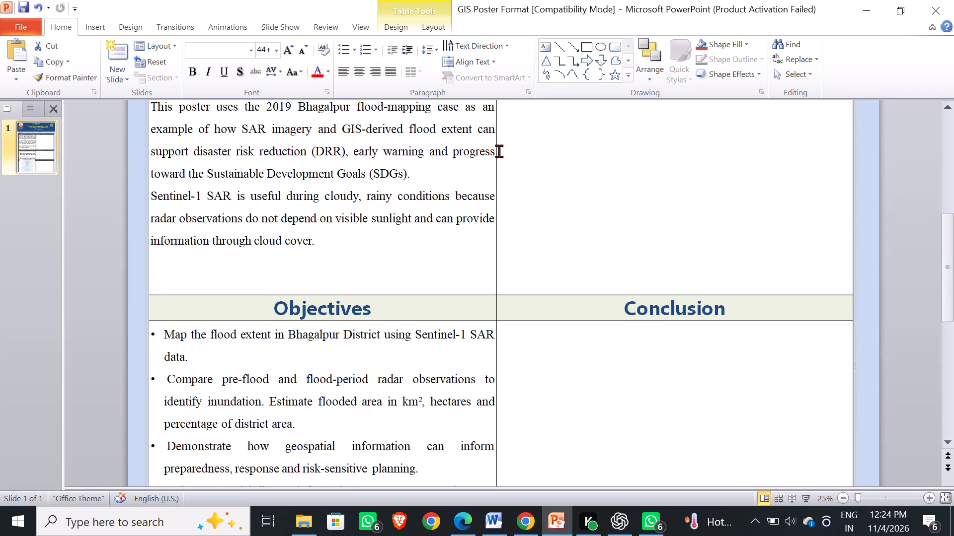
pyautogui.scroll(13, 499, 151)
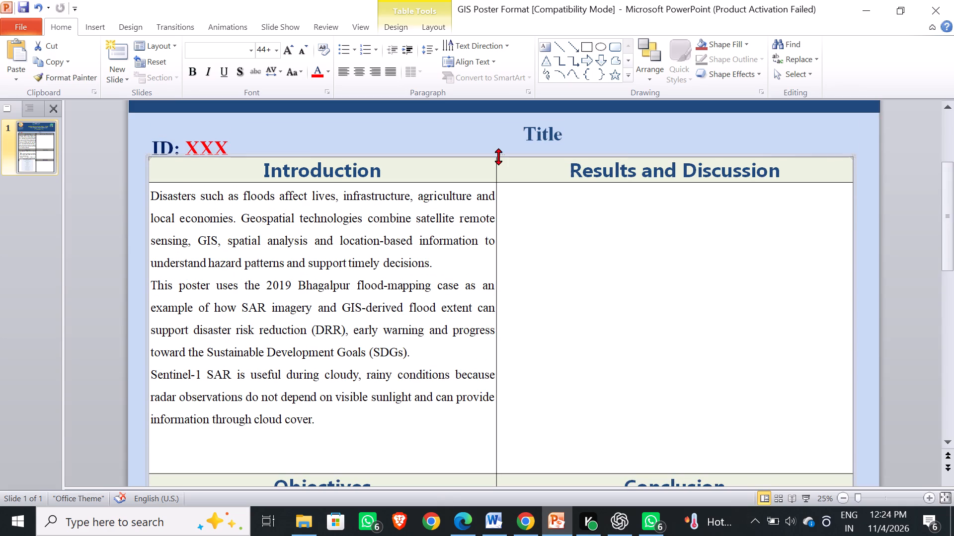
pyautogui.moveTo(499, 157); pyautogui.dragTo(500, 141)
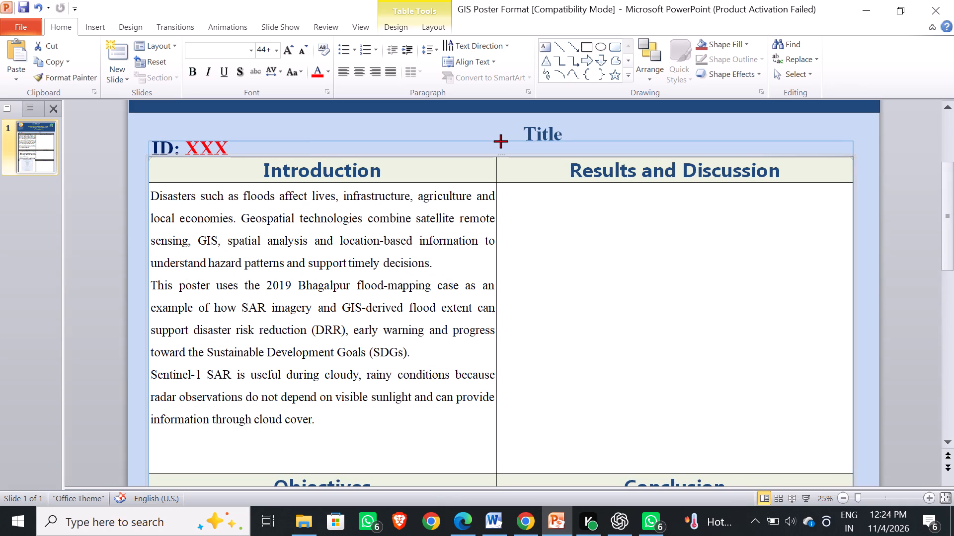
pyautogui.moveTo(500, 141); pyautogui.dragTo(502, 141)
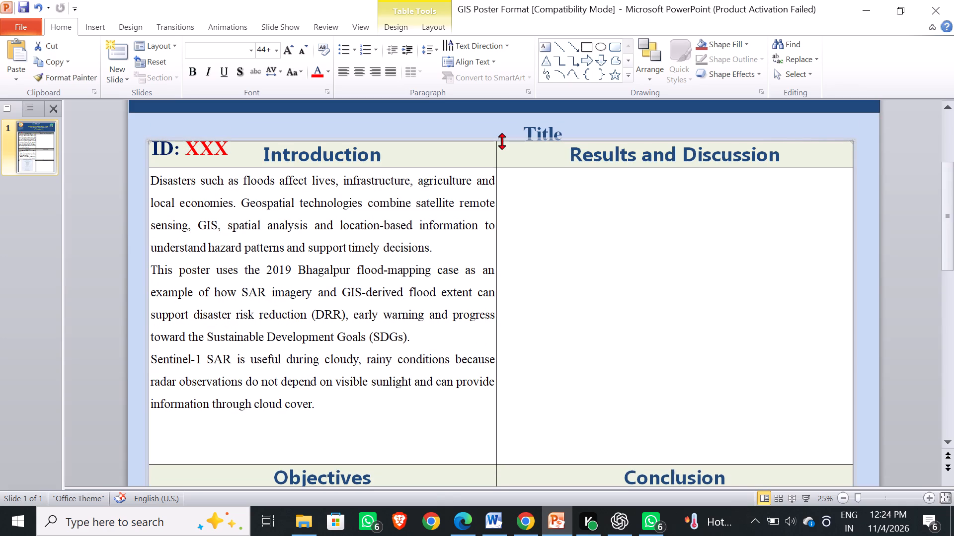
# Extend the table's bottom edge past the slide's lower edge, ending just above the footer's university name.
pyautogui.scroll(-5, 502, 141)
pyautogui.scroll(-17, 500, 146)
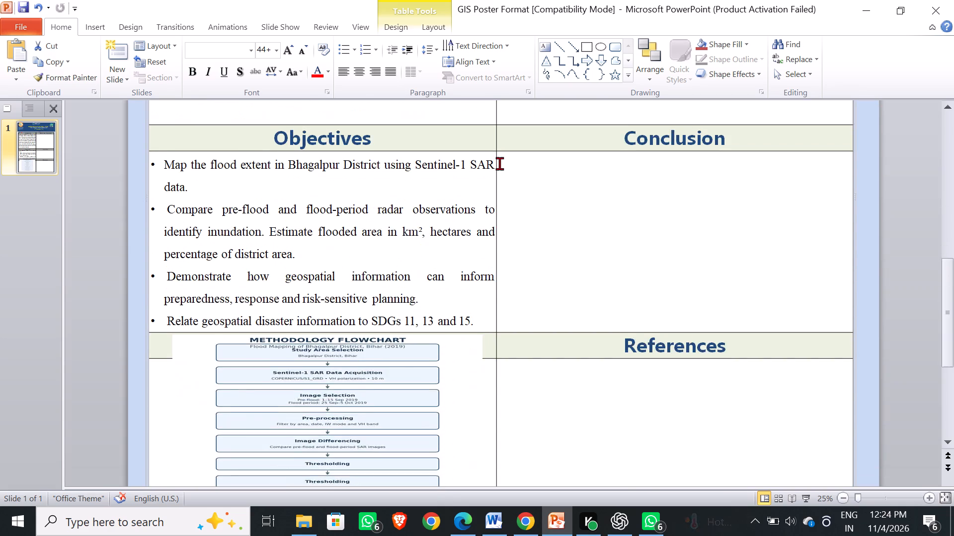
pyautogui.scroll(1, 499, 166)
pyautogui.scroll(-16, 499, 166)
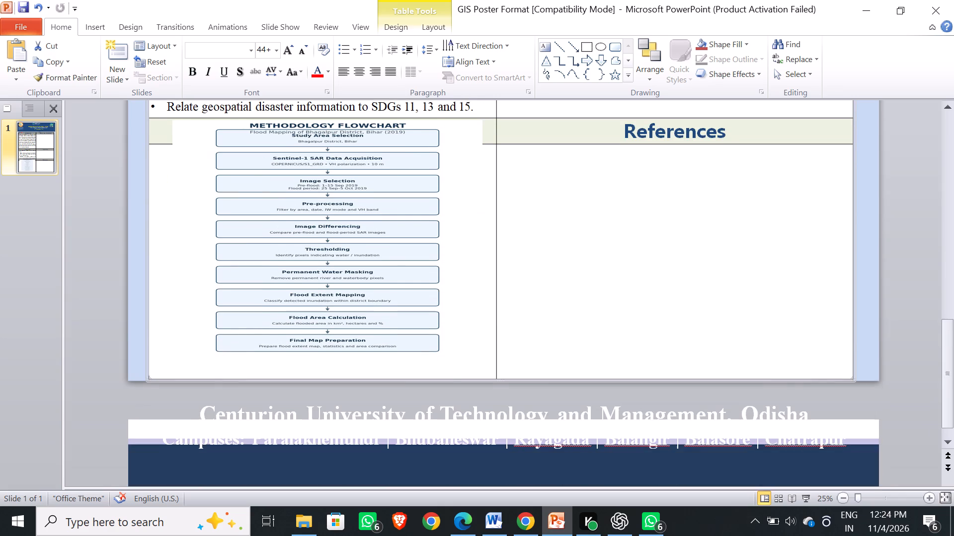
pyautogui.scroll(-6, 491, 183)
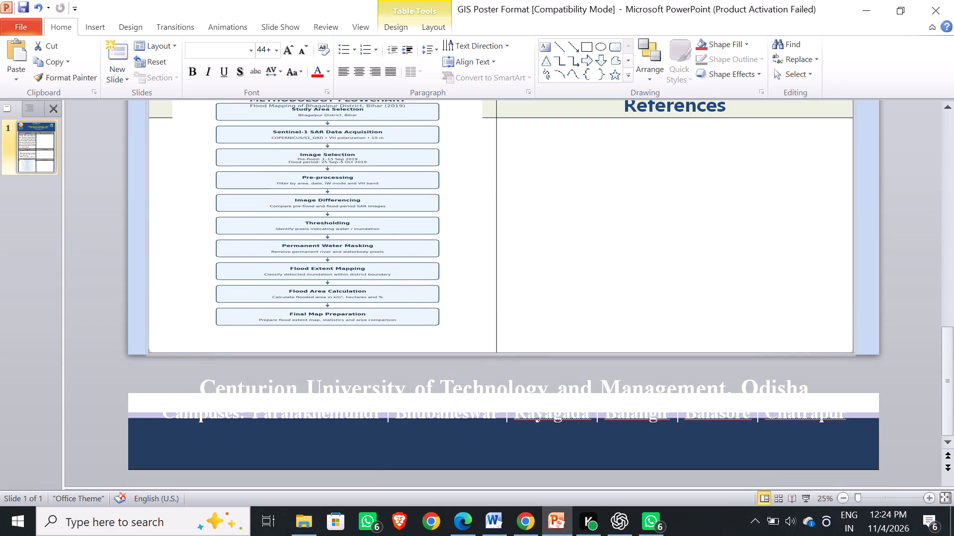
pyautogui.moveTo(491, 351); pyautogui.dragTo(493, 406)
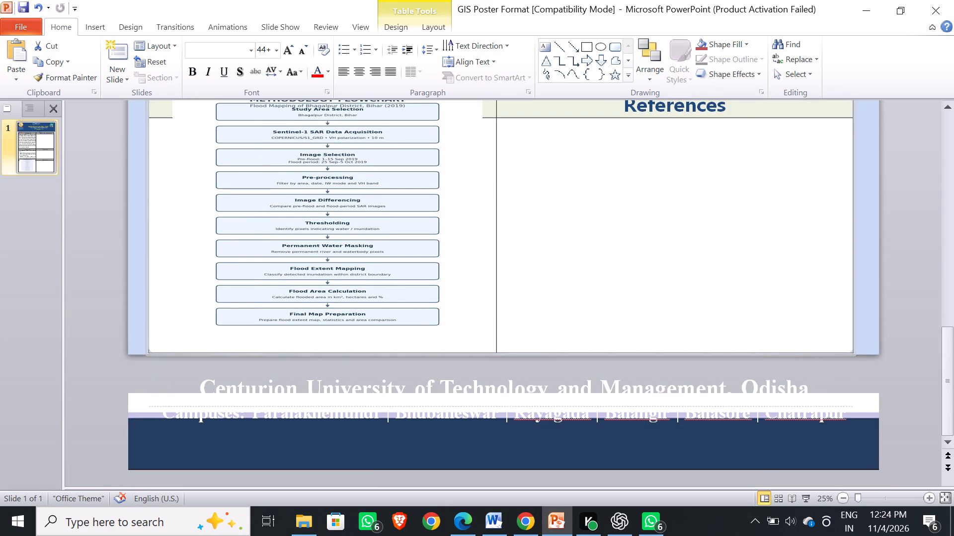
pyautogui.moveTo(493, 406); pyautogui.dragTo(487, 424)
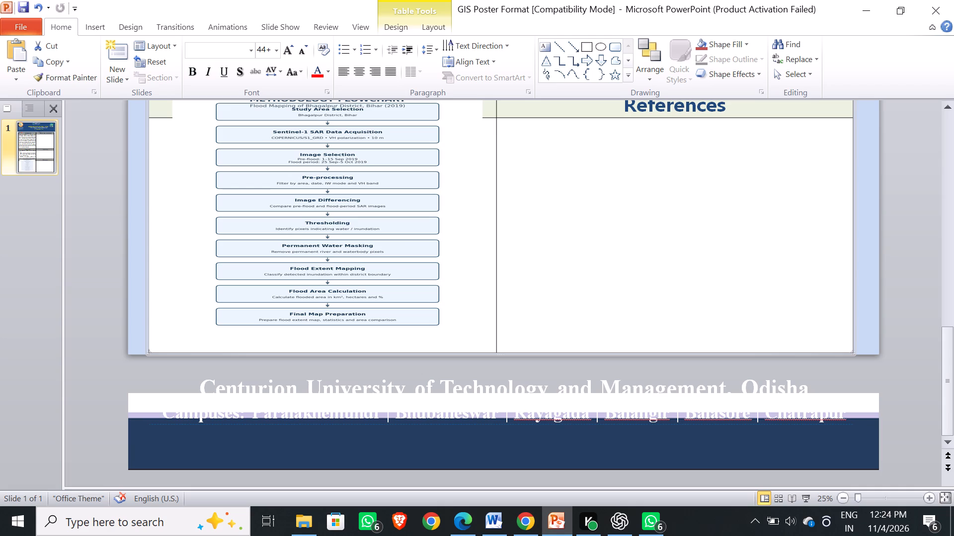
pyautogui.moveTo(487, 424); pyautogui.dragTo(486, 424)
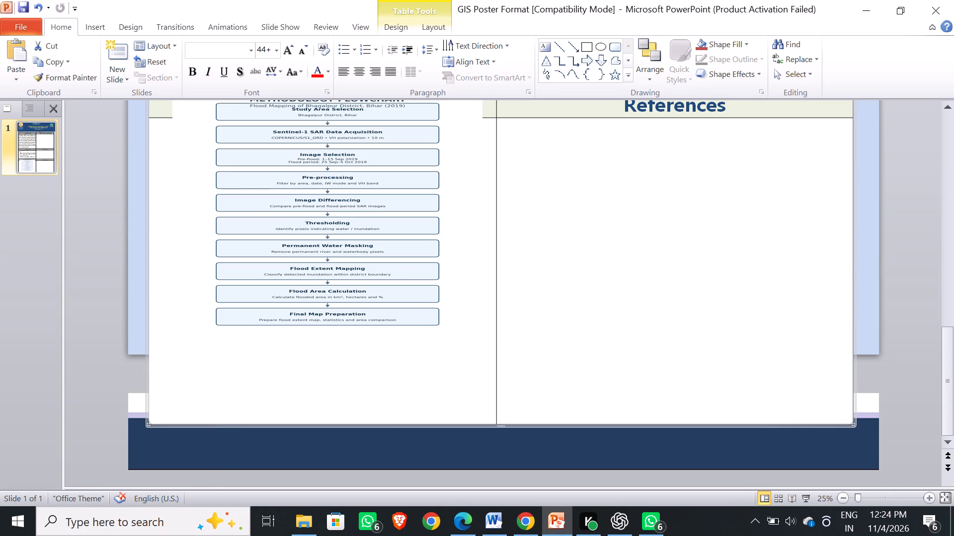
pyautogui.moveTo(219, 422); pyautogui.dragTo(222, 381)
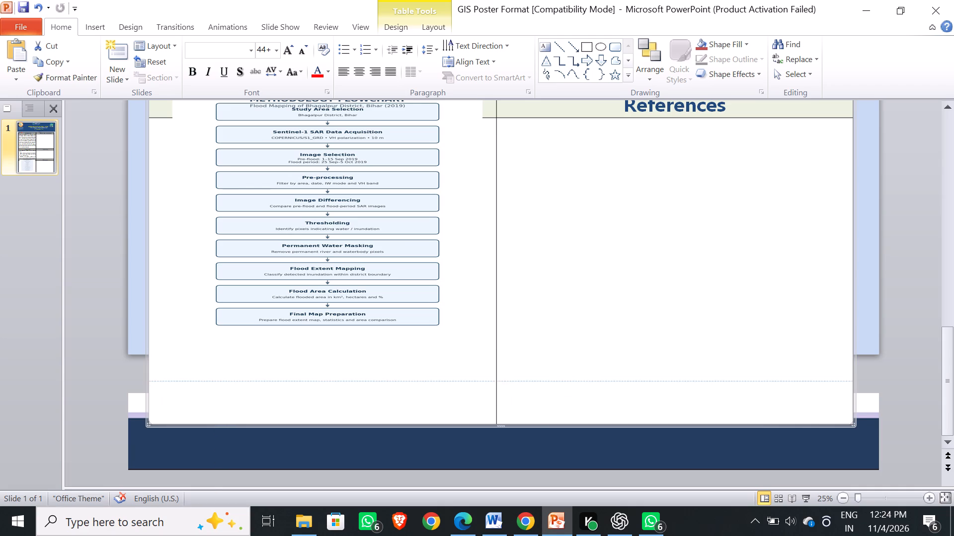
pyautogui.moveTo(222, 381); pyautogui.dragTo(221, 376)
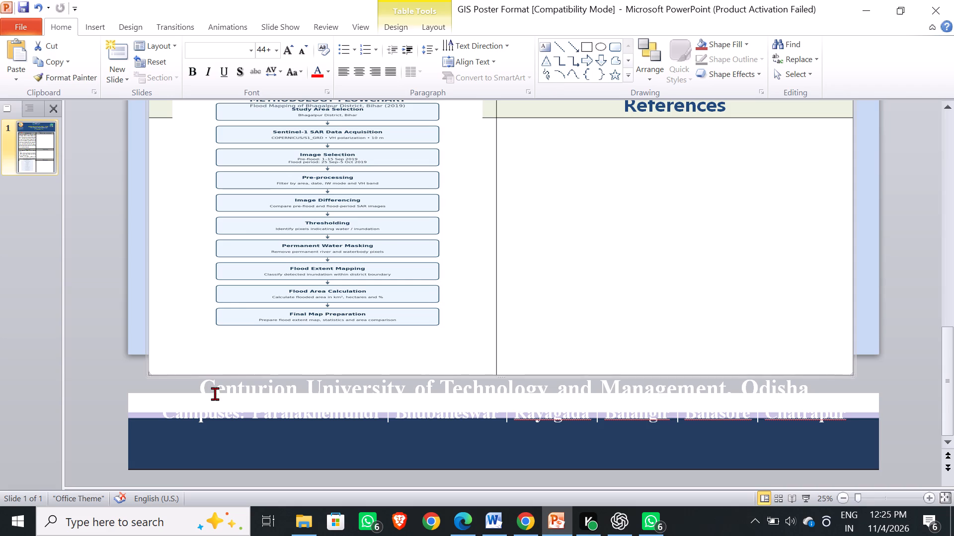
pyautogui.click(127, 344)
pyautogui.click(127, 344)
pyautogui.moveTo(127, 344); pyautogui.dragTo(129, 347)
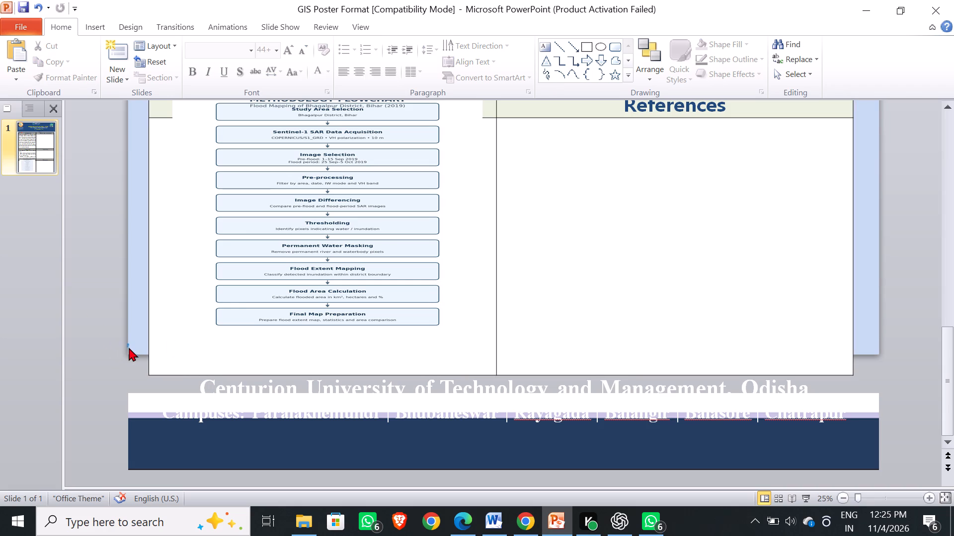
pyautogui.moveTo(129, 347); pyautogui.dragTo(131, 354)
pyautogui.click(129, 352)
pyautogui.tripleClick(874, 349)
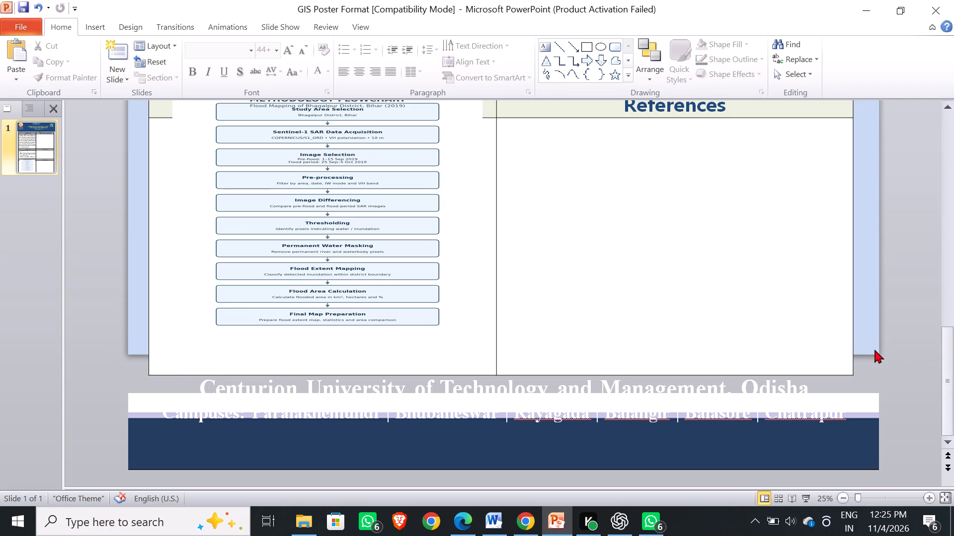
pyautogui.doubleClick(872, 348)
# Delete the table column that holds the Introduction and Objectives sections.
pyautogui.scroll(2, 864, 335)
pyautogui.scroll(-1, 864, 335)
pyautogui.scroll(10, 864, 335)
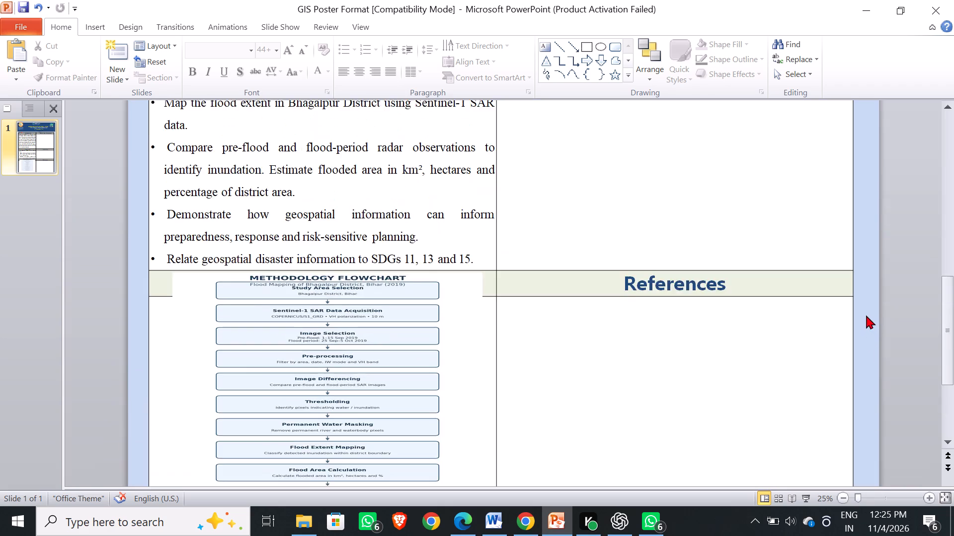
pyautogui.scroll(20, 866, 315)
pyautogui.scroll(14, 866, 315)
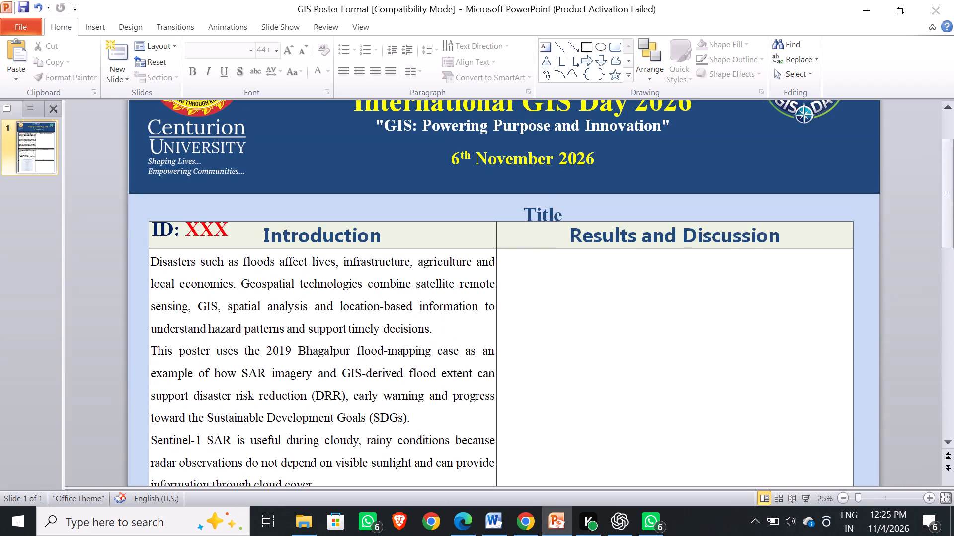
pyautogui.scroll(10, 855, 302)
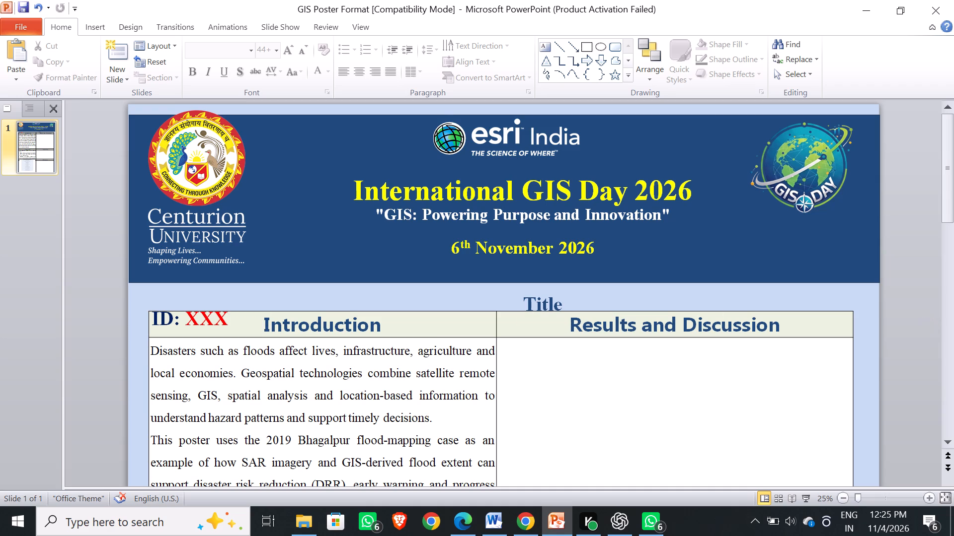
pyautogui.rightClick(511, 314)
pyautogui.click(474, 316)
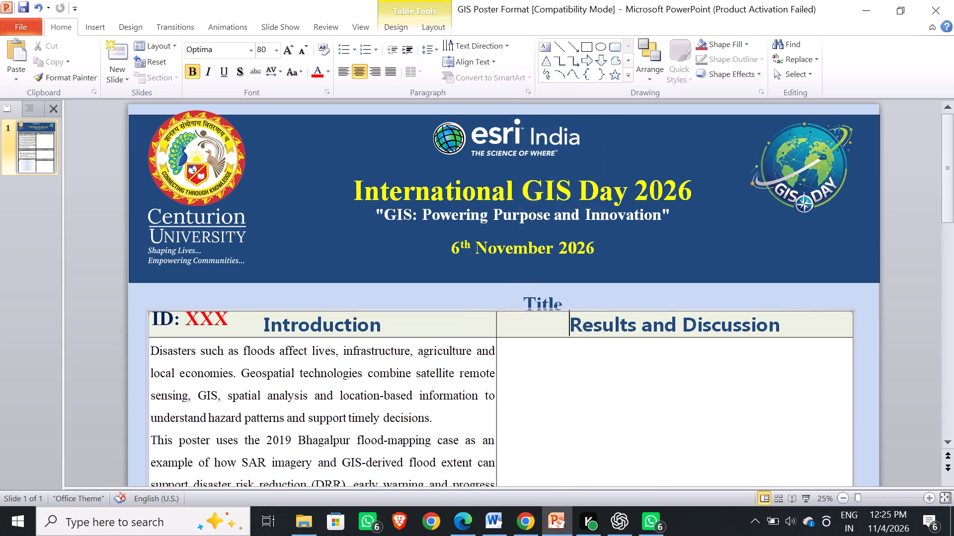
pyautogui.rightClick(472, 314)
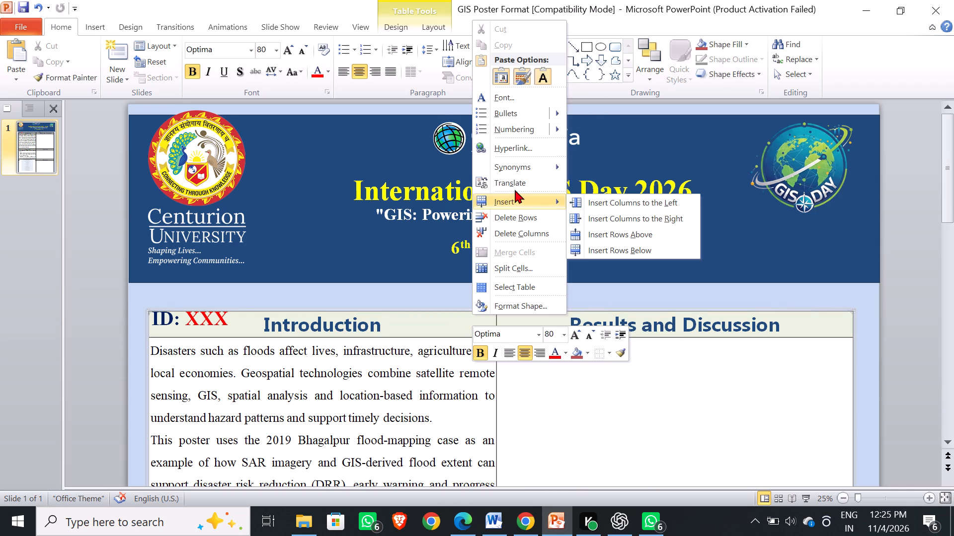
pyautogui.click(520, 229)
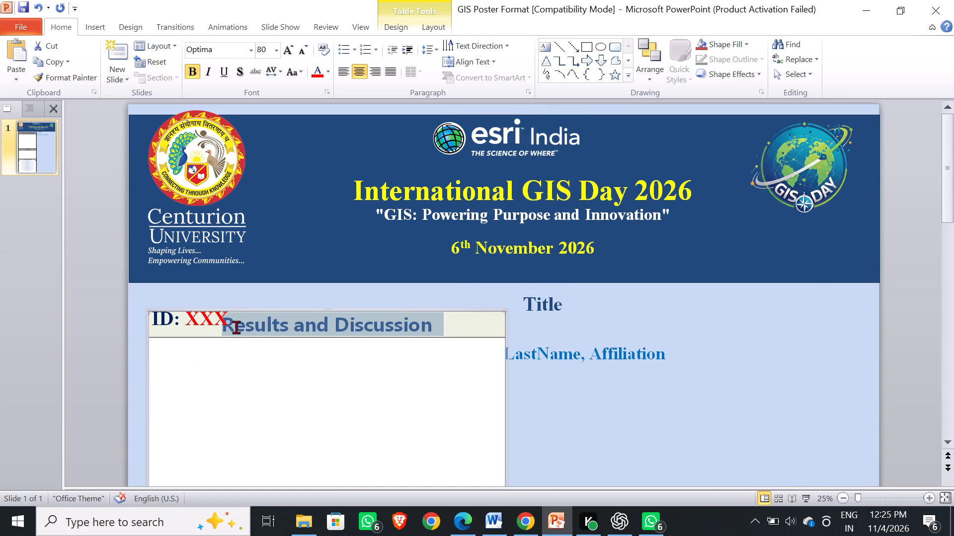
# Delete the remaining Results and Discussion column, removing the whole table from the poster.
pyautogui.rightClick(262, 311)
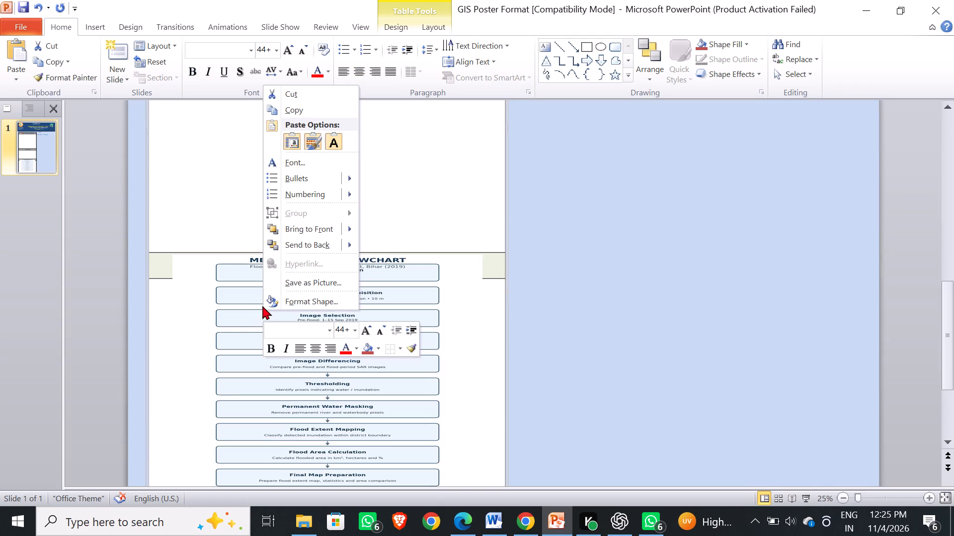
pyautogui.click(197, 307)
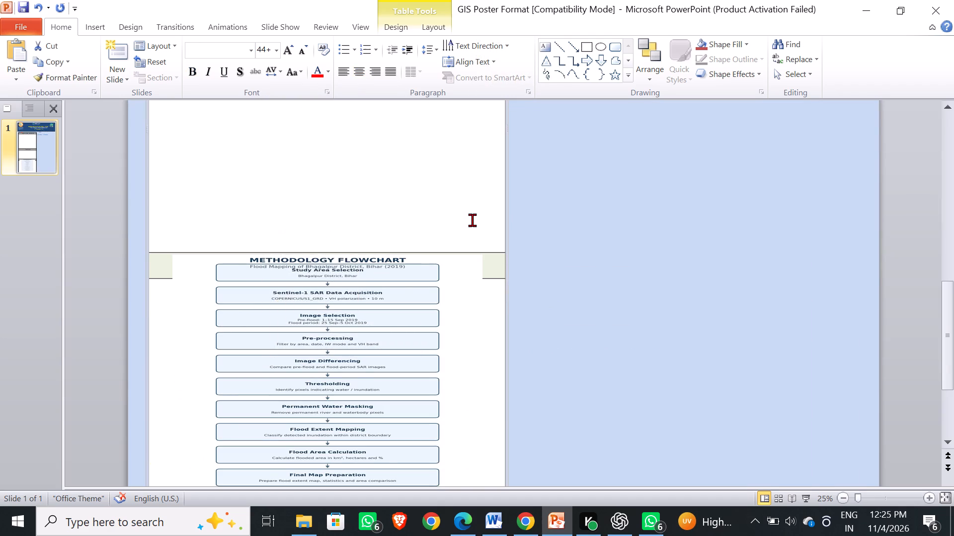
pyautogui.scroll(20, 473, 219)
pyautogui.scroll(10, 473, 219)
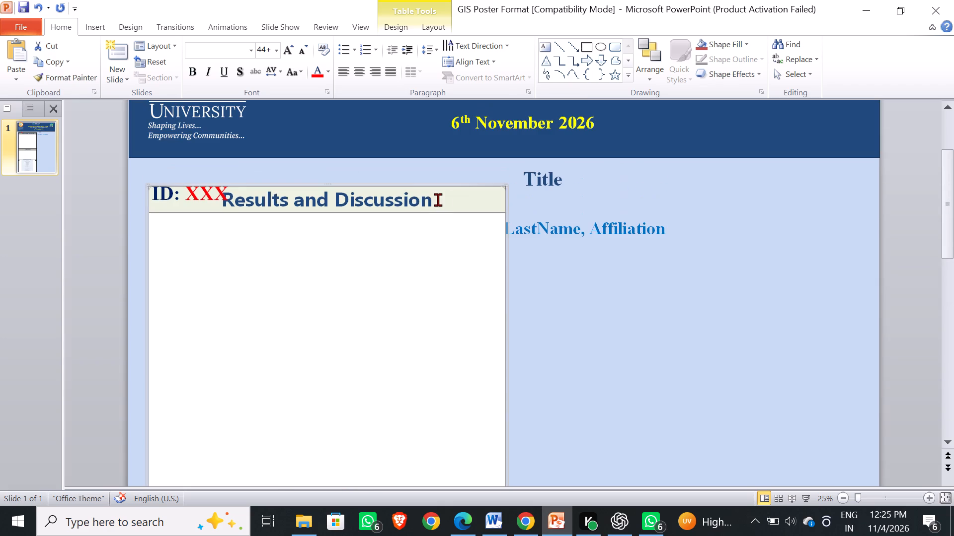
pyautogui.rightClick(418, 188)
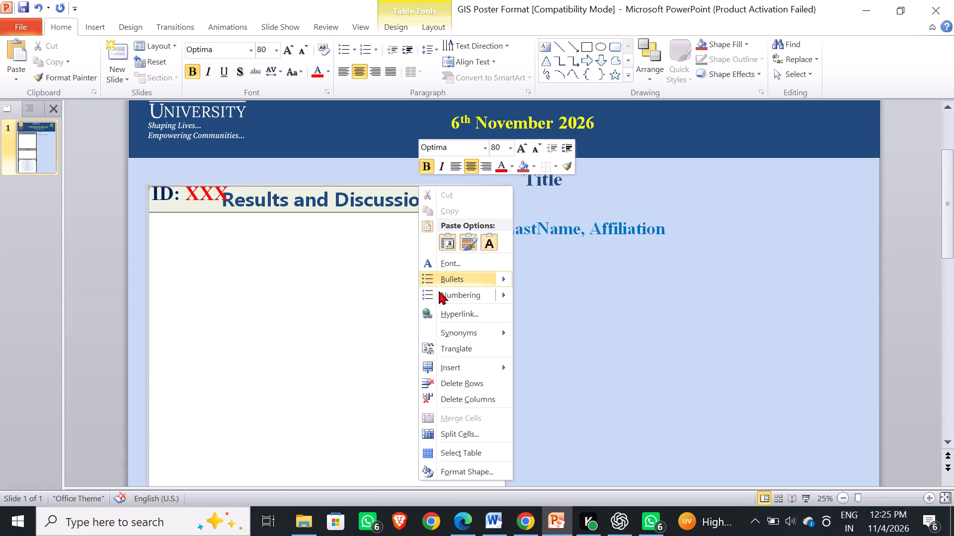
pyautogui.click(463, 399)
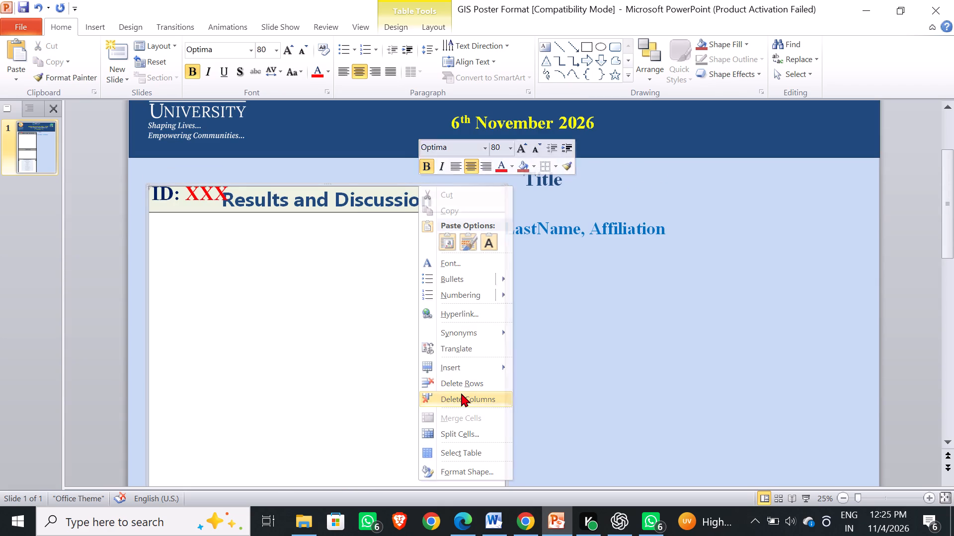
# Delete the Methodology Flowchart picture from the lower part of the poster.
pyautogui.scroll(5, 457, 344)
pyautogui.scroll(-9, 415, 180)
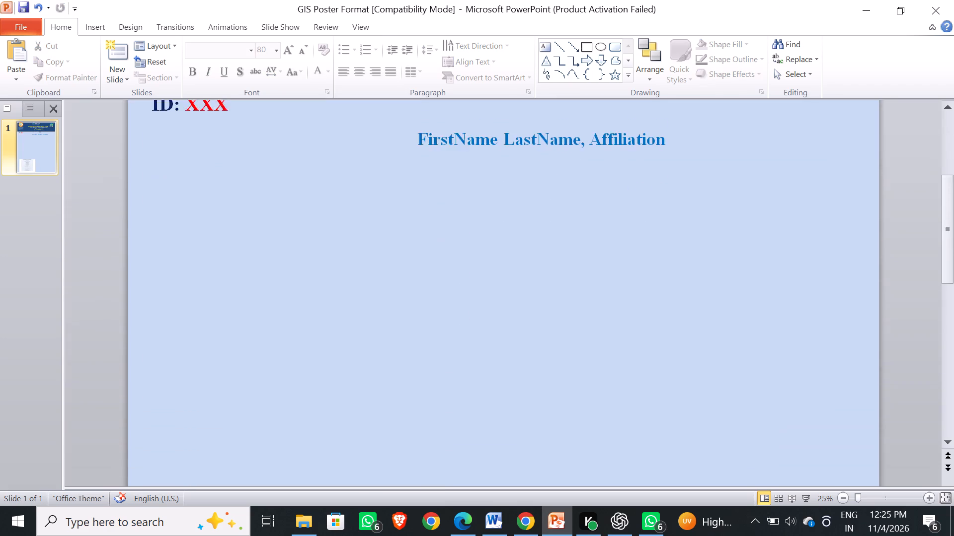
pyautogui.scroll(-20, 412, 192)
pyautogui.scroll(-20, 412, 192)
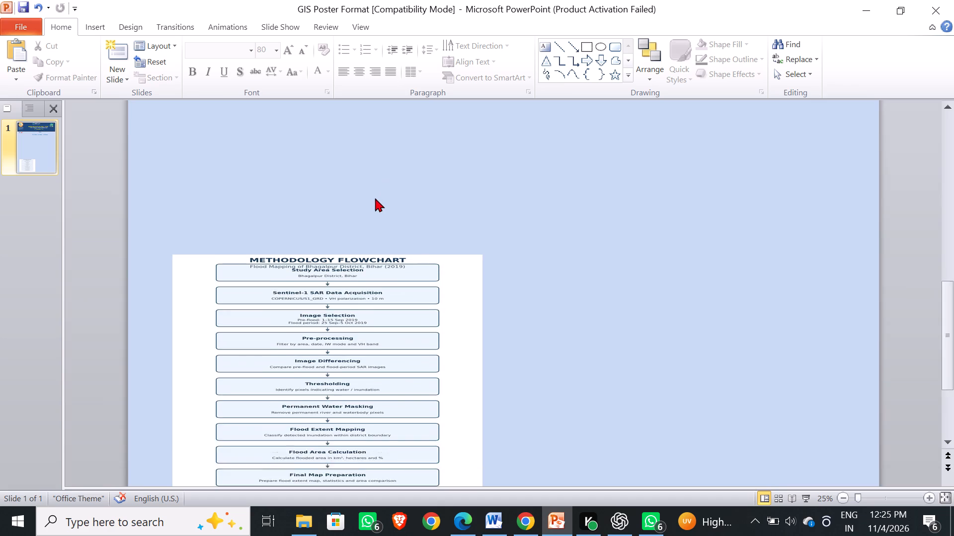
pyautogui.scroll(-2, 375, 198)
pyautogui.scroll(1, 375, 198)
pyautogui.scroll(-7, 374, 203)
pyautogui.rightClick(359, 196)
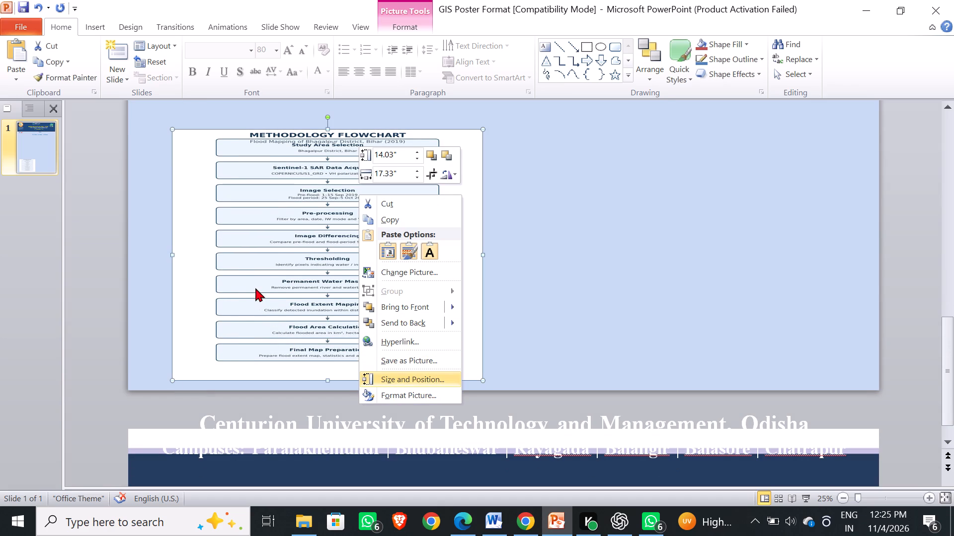
pyautogui.press('BackSpace')
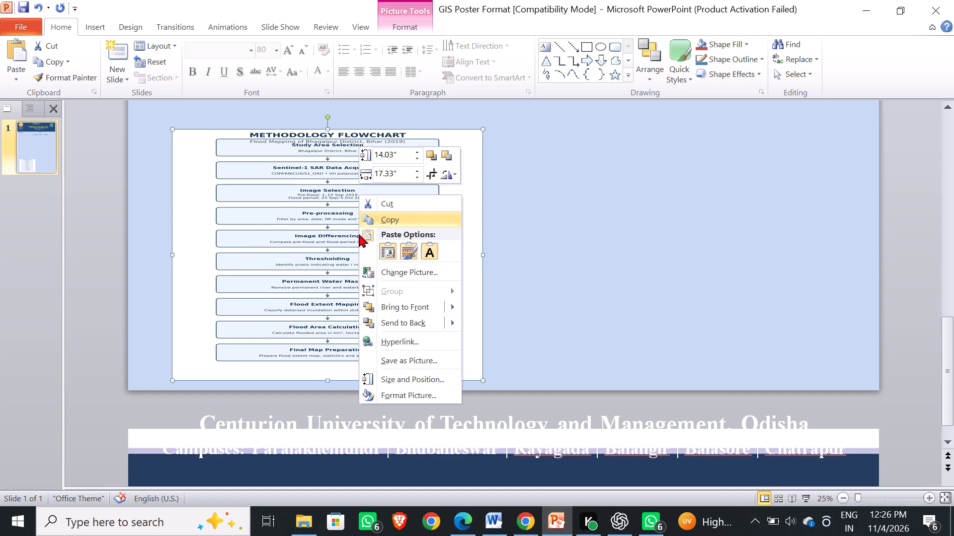
pyautogui.click(277, 243)
pyautogui.doubleClick(277, 243)
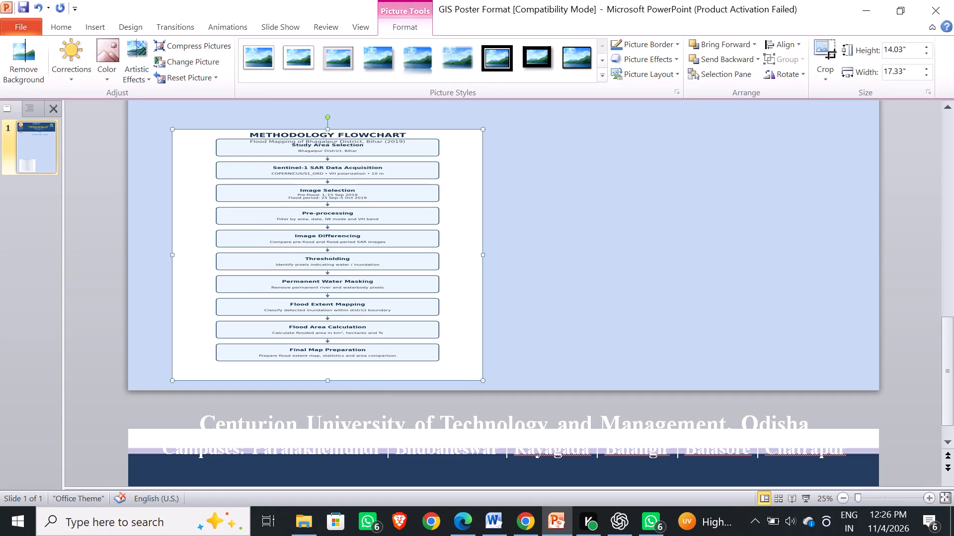
pyautogui.press('BackSpace')
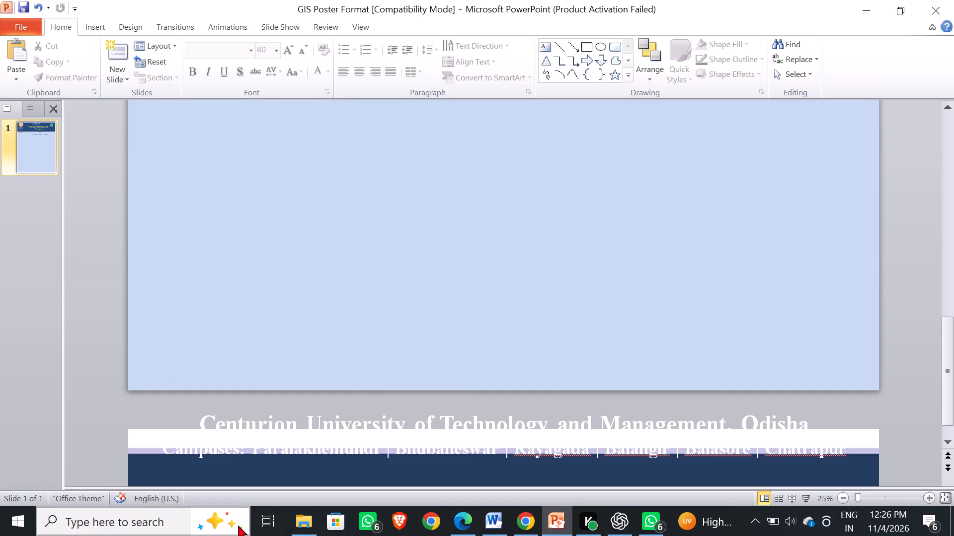
# Move the footer band picture up until its white strip lies just below the slide's bottom edge, with the band behind the footer text.
pyautogui.click(260, 440)
pyautogui.moveTo(299, 450); pyautogui.dragTo(302, 430)
pyautogui.click(296, 335)
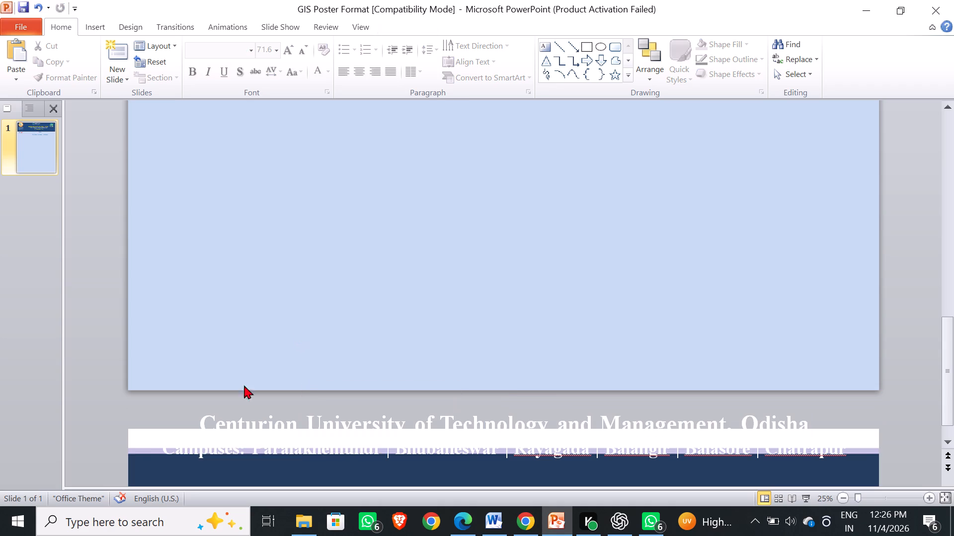
pyautogui.click(140, 439)
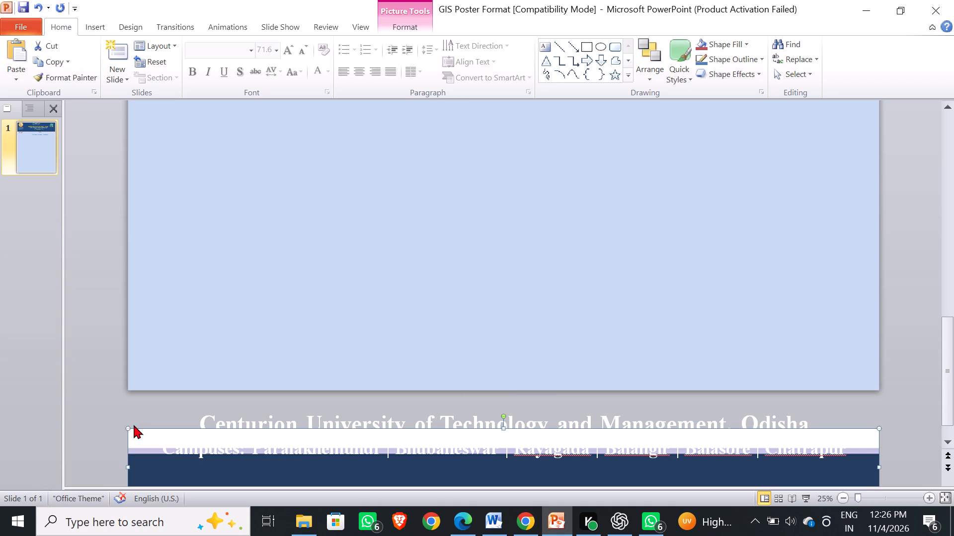
pyautogui.moveTo(133, 429); pyautogui.dragTo(132, 393)
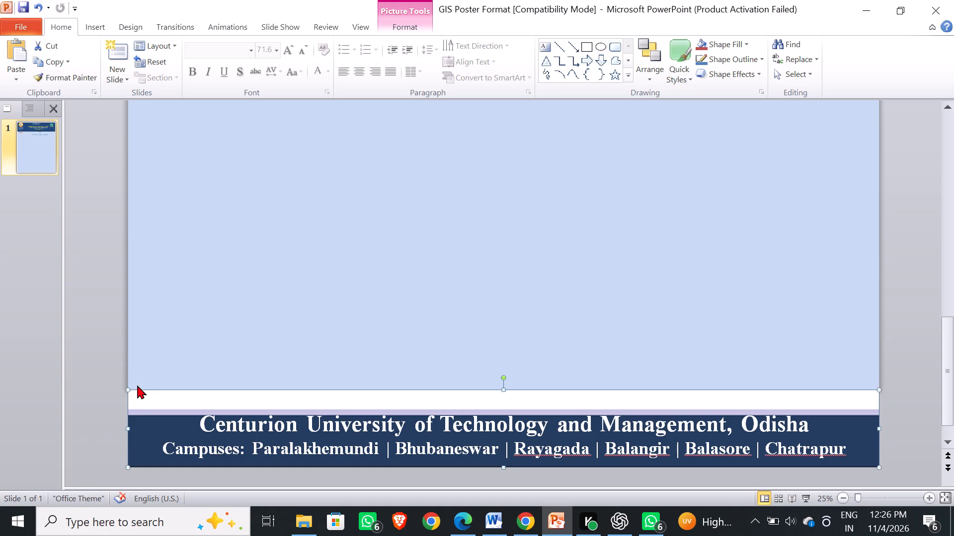
pyautogui.moveTo(139, 389); pyautogui.dragTo(141, 414)
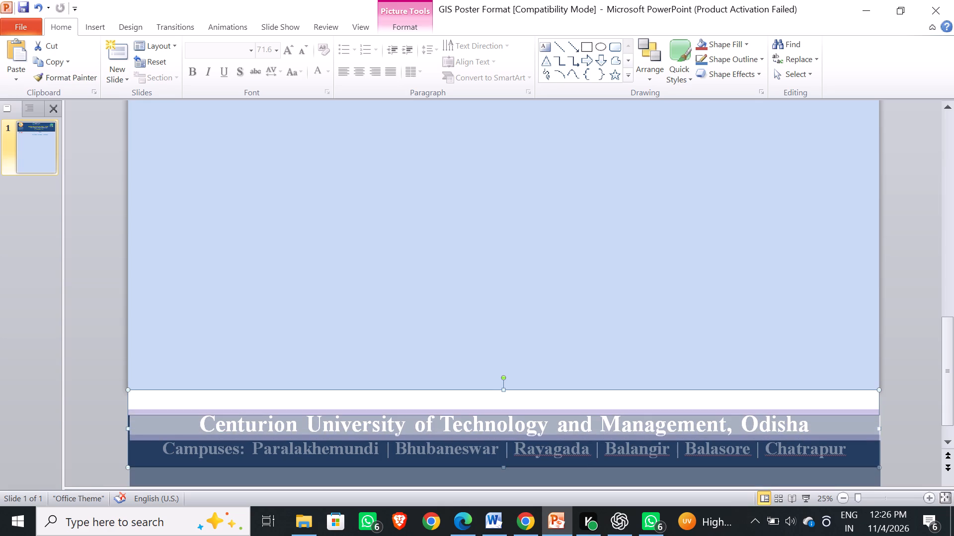
pyautogui.moveTo(141, 414); pyautogui.dragTo(140, 412)
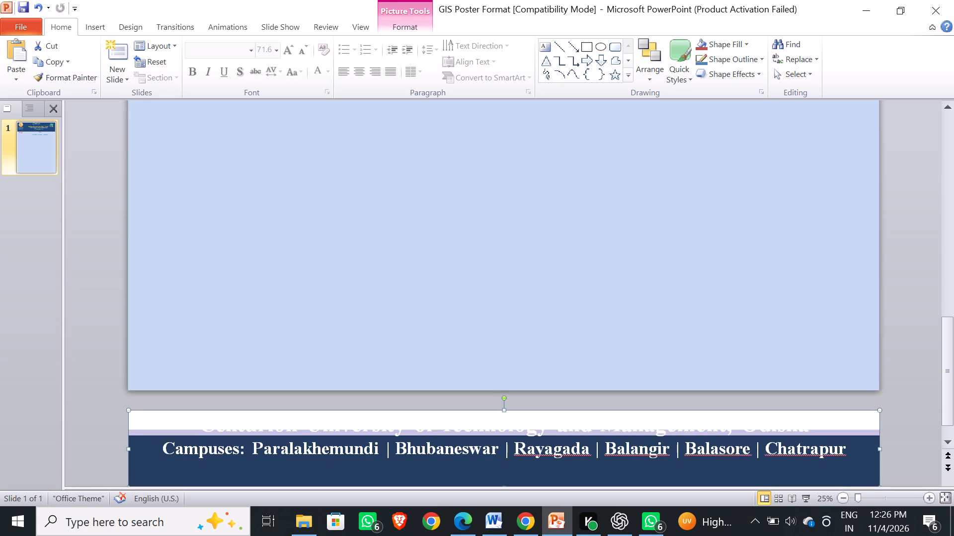
pyautogui.moveTo(144, 412); pyautogui.dragTo(145, 399)
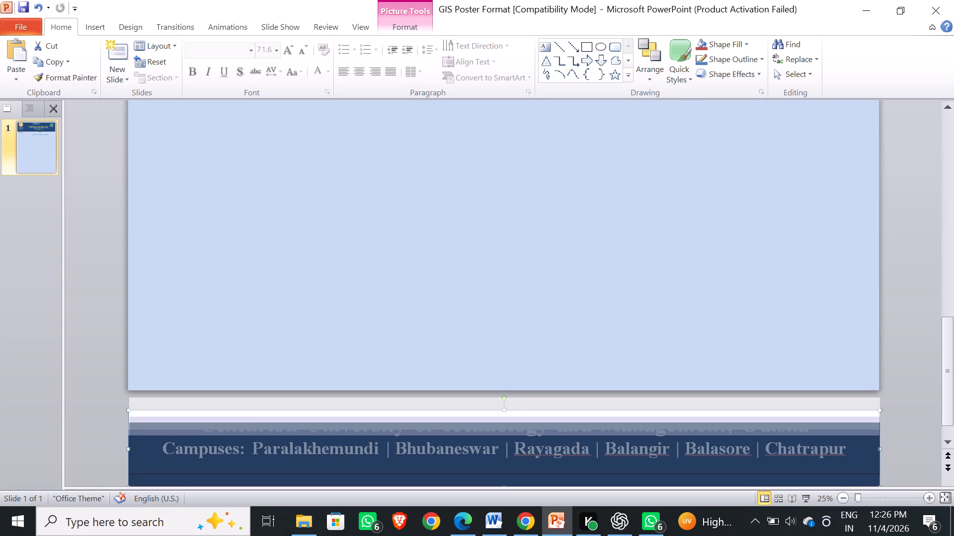
pyautogui.moveTo(145, 399); pyautogui.dragTo(144, 398)
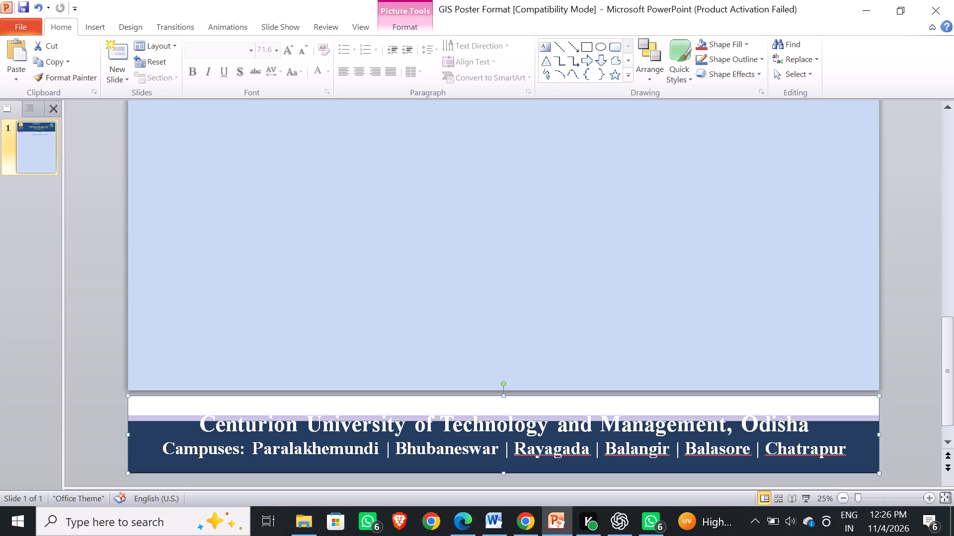
# Move the footer band picture slightly up so its white strip meets the slide's bottom edge, then deselect it.
pyautogui.click(143, 394)
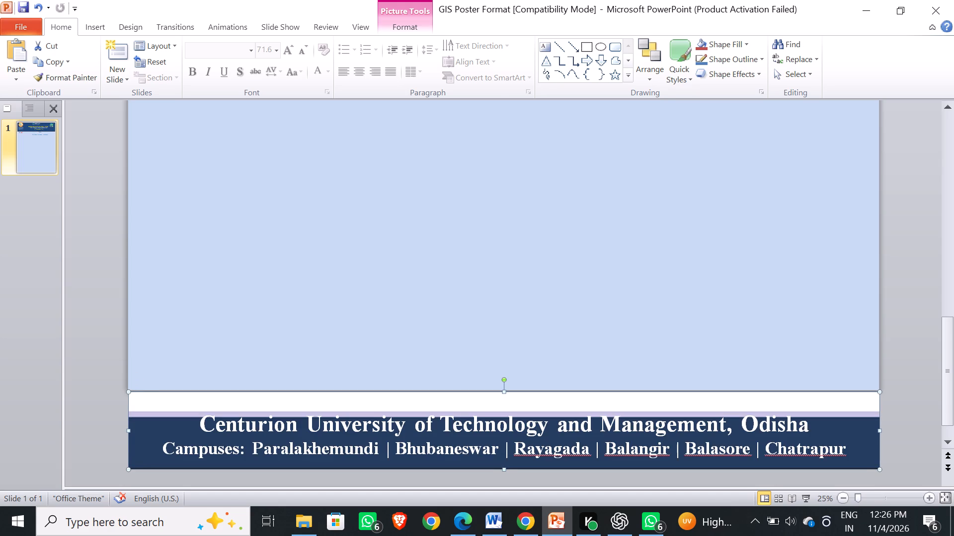
pyautogui.click(141, 393)
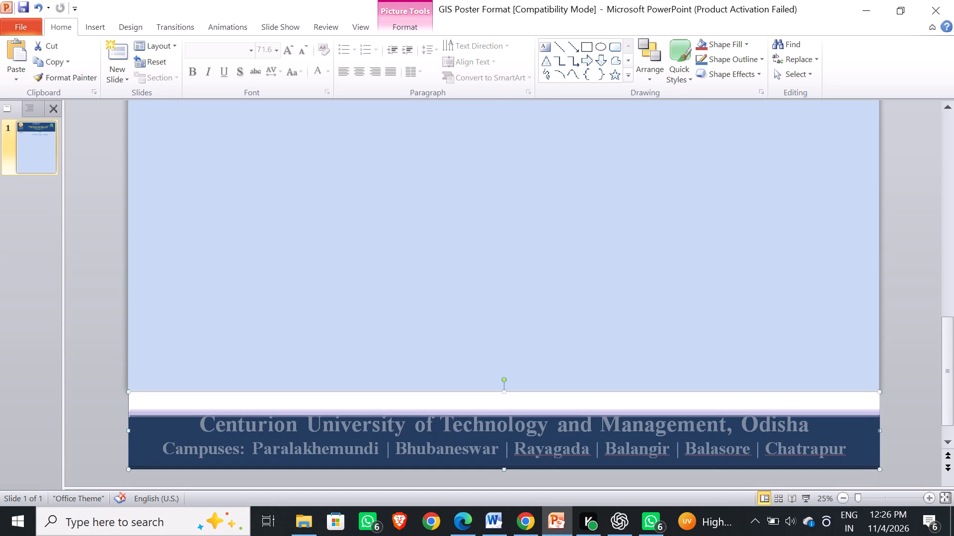
pyautogui.click(199, 315)
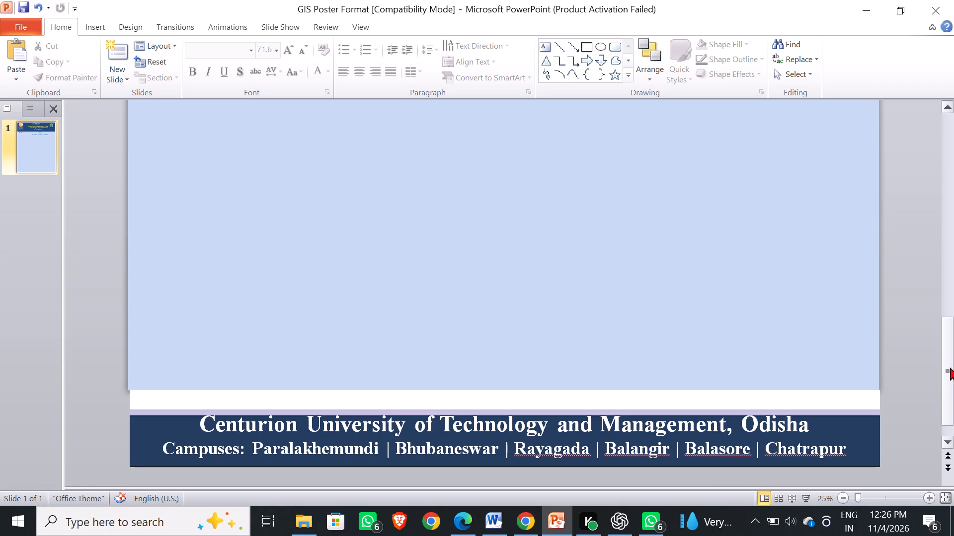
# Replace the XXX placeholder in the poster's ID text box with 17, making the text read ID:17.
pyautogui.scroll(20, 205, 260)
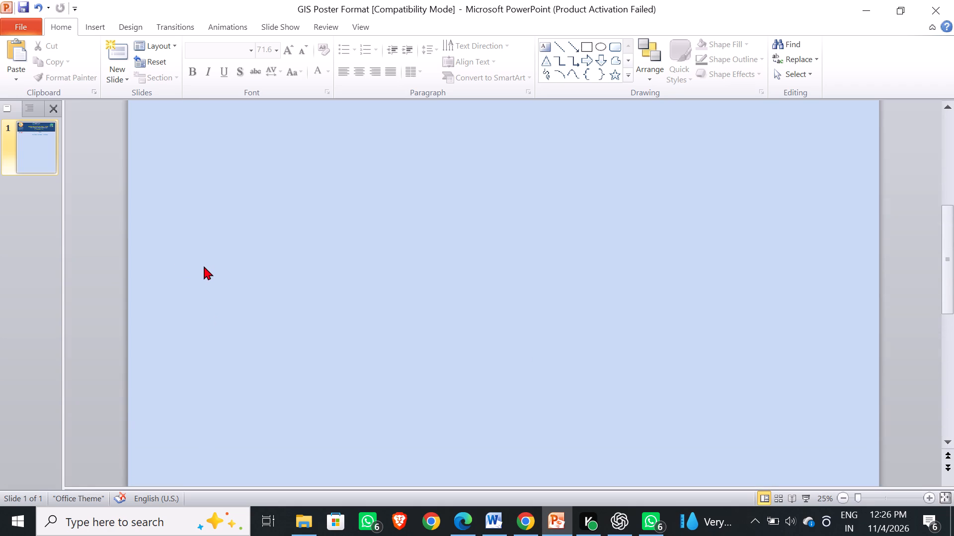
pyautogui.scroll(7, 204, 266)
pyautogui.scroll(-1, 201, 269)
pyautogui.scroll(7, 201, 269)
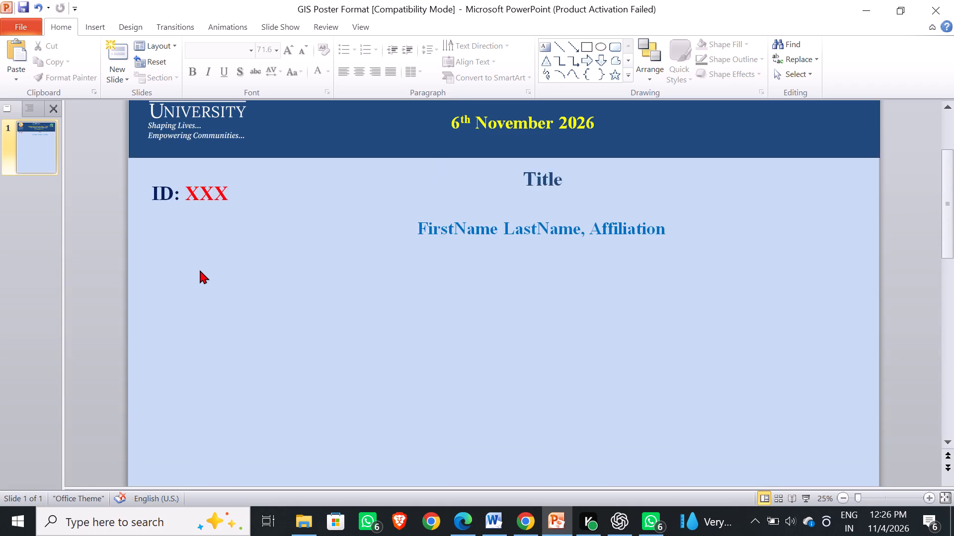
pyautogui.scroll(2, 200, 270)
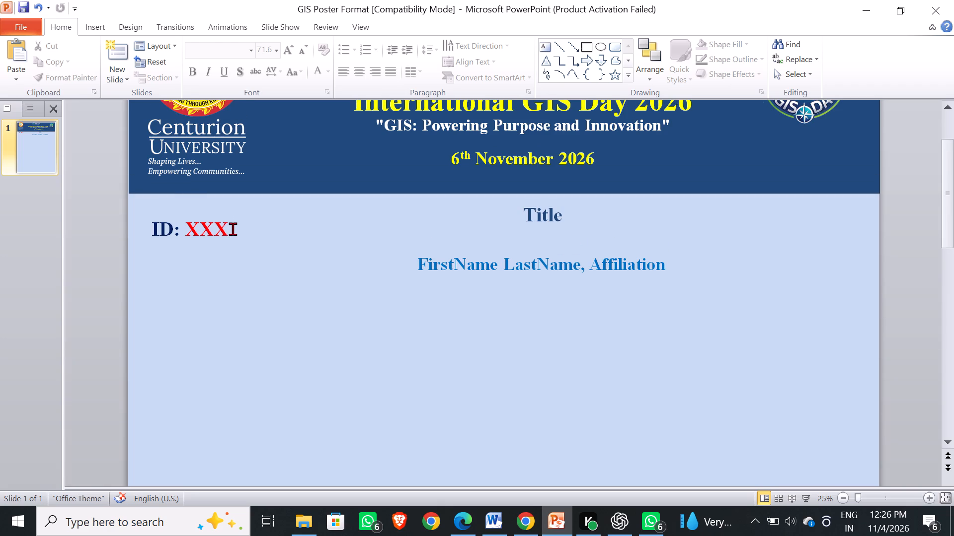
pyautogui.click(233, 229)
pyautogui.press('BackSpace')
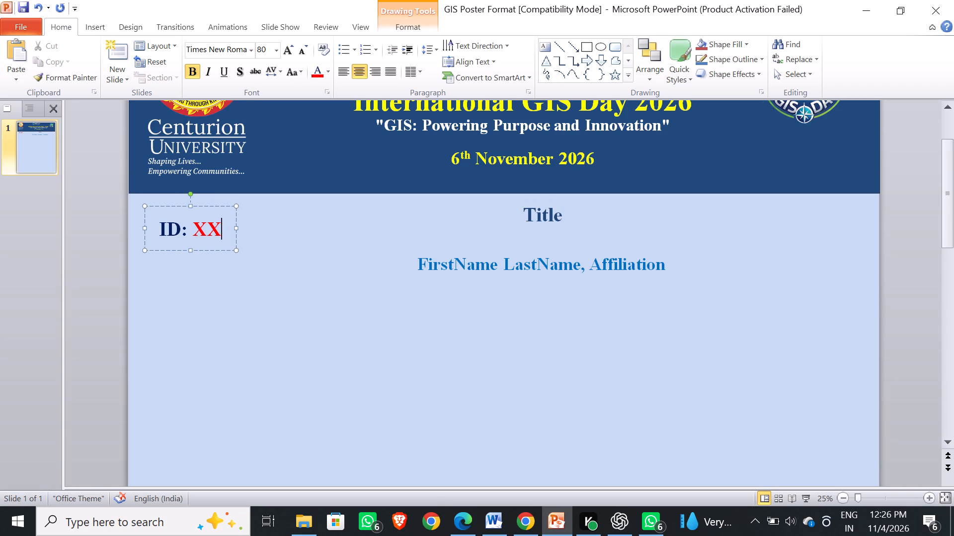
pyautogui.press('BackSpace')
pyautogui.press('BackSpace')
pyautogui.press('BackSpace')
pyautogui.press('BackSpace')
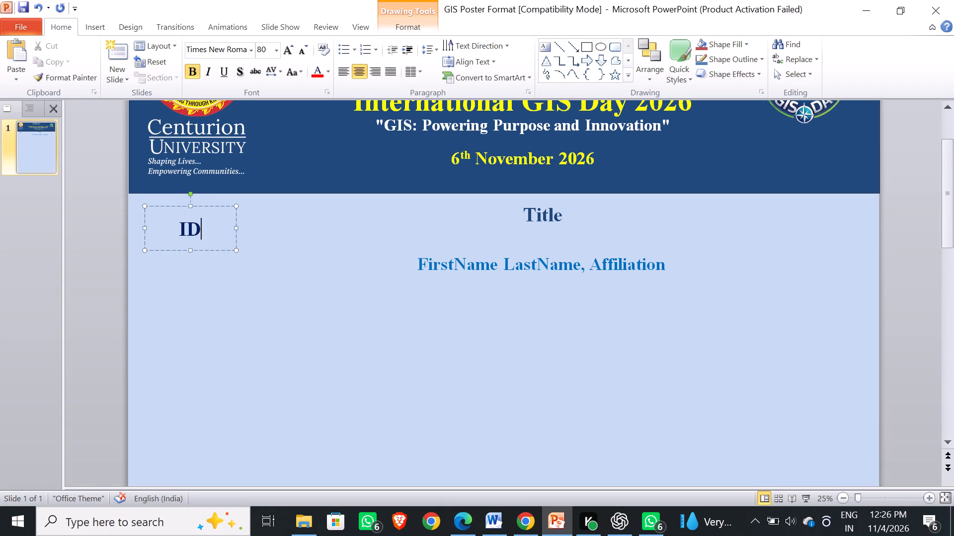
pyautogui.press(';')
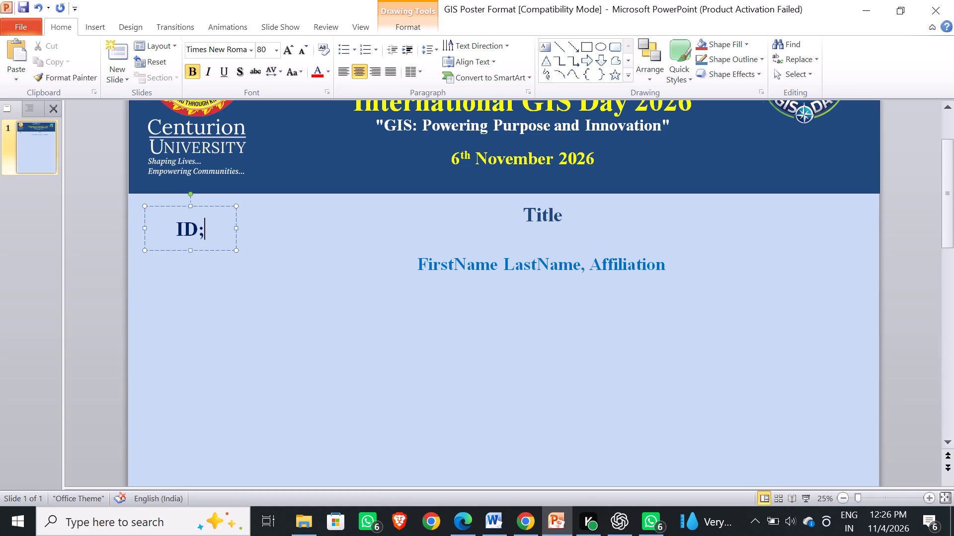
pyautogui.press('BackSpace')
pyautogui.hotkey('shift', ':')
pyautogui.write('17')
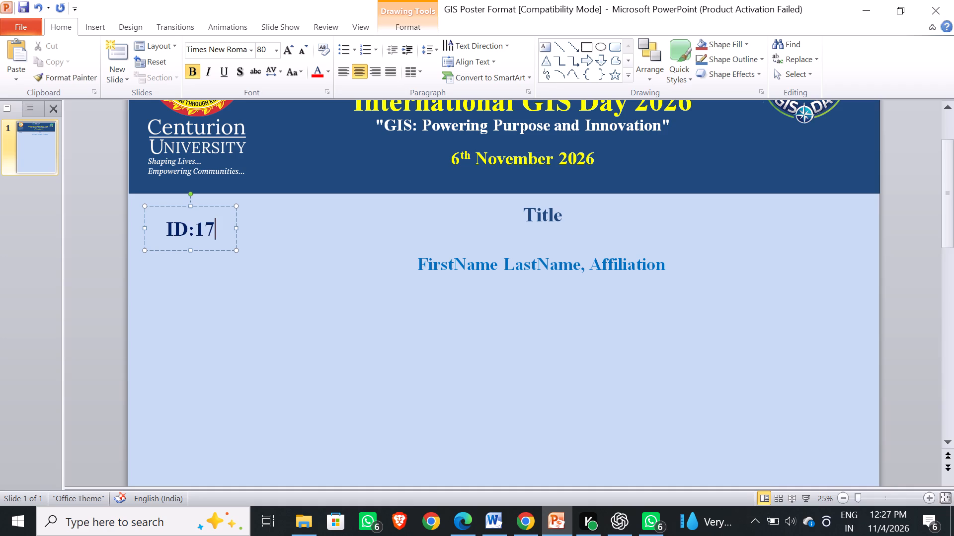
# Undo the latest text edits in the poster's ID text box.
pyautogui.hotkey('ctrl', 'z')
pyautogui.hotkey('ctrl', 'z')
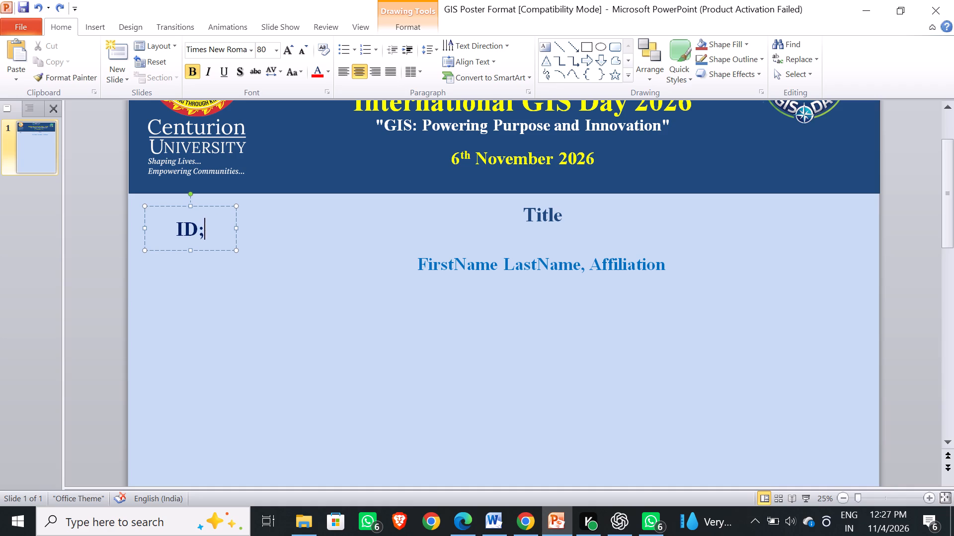
# Undo the remaining edits in the ID text box to restore its red XXX placeholder, and replace that placeholder with 170.
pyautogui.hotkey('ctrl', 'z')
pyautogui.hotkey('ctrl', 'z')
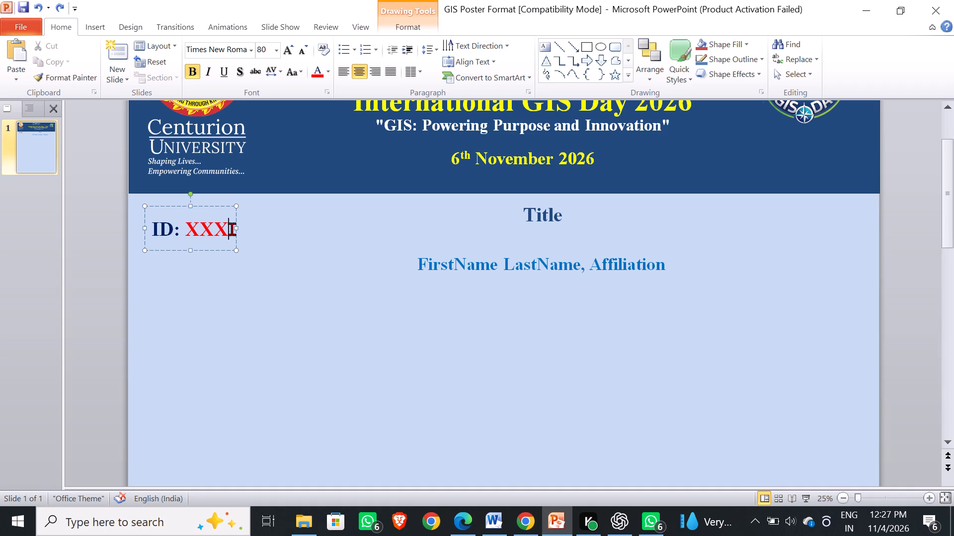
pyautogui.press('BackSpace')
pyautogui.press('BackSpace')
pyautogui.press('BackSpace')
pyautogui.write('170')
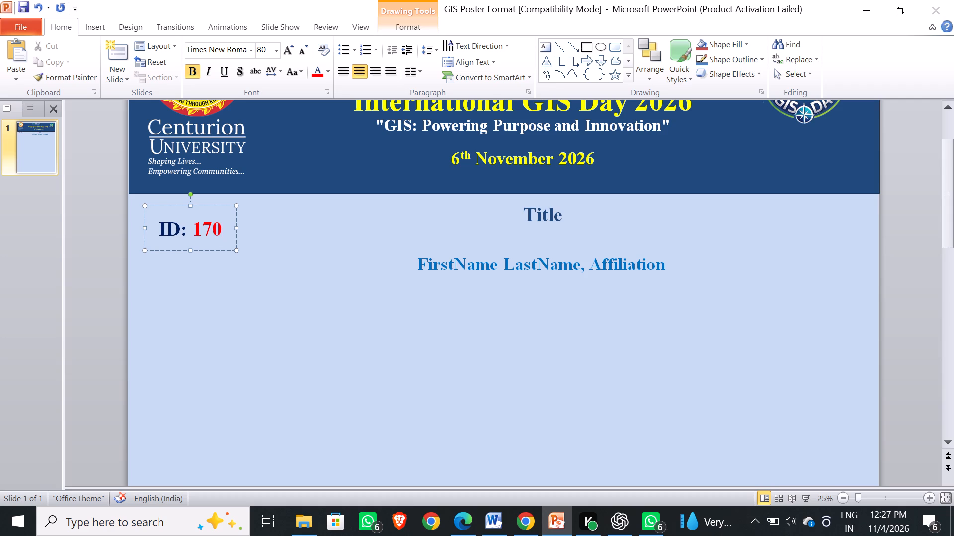
# Add a colon and hyphen after the word Title in the poster's title text box, making it read Title:-.
pyautogui.click(574, 222)
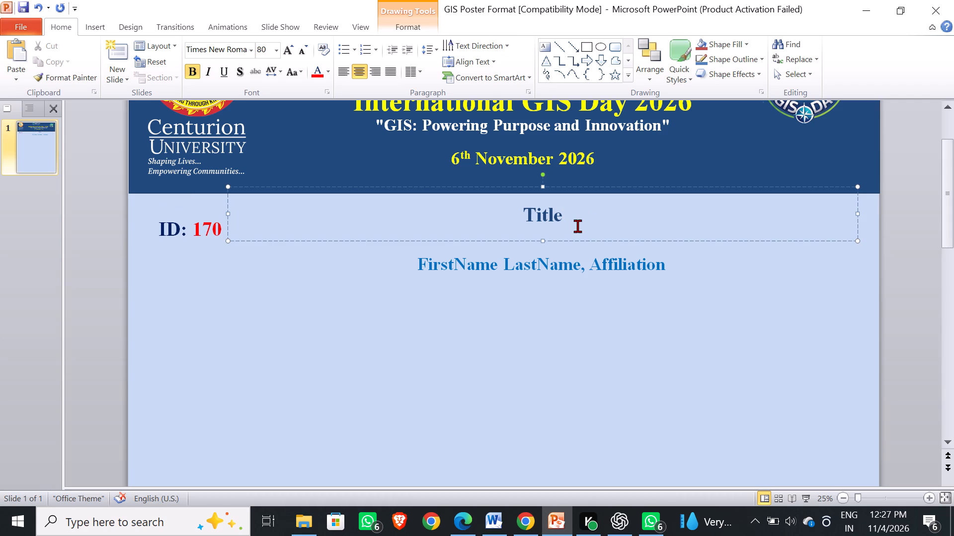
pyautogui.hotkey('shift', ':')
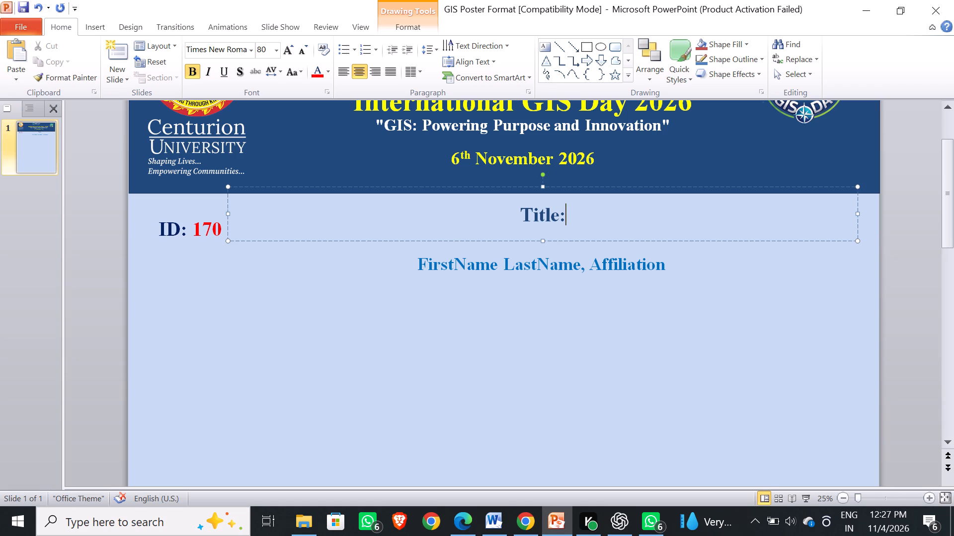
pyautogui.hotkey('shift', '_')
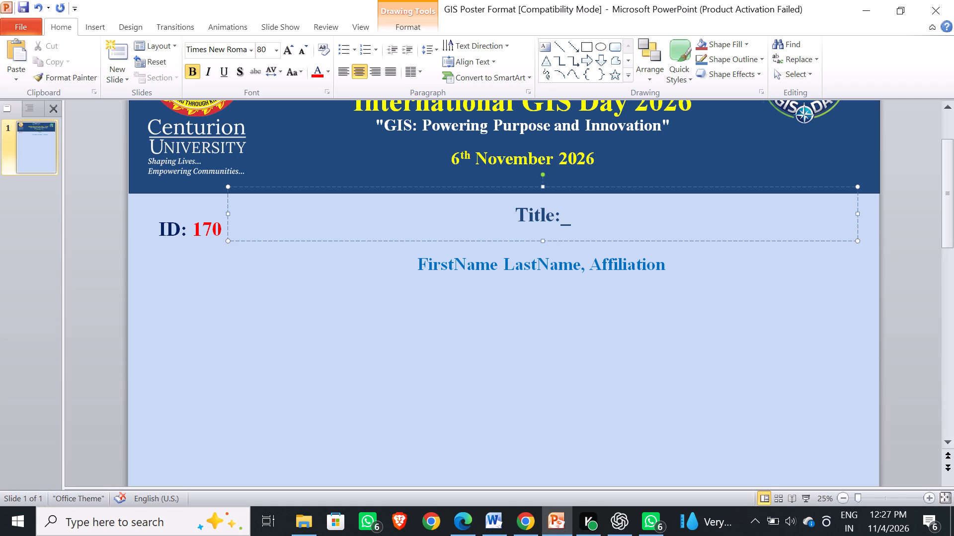
pyautogui.press('BackSpace')
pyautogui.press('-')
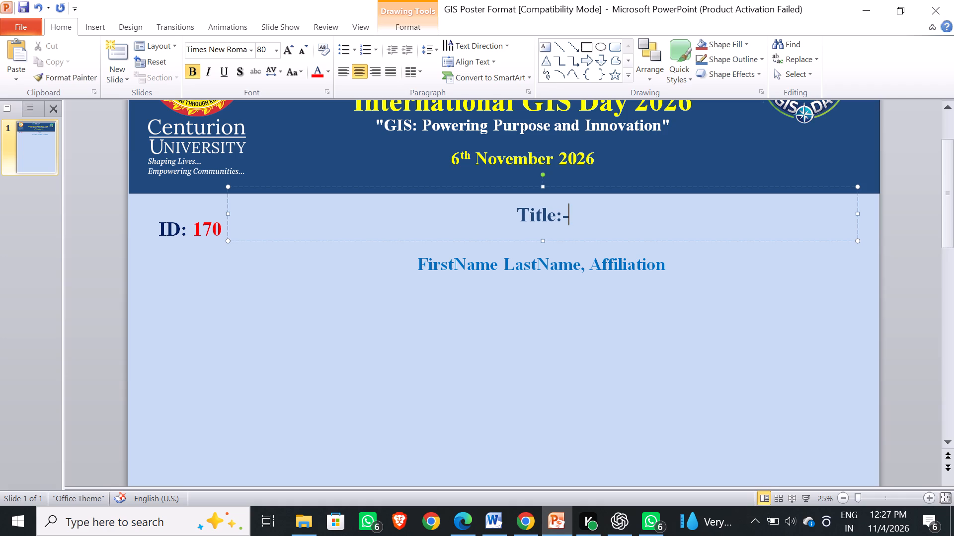
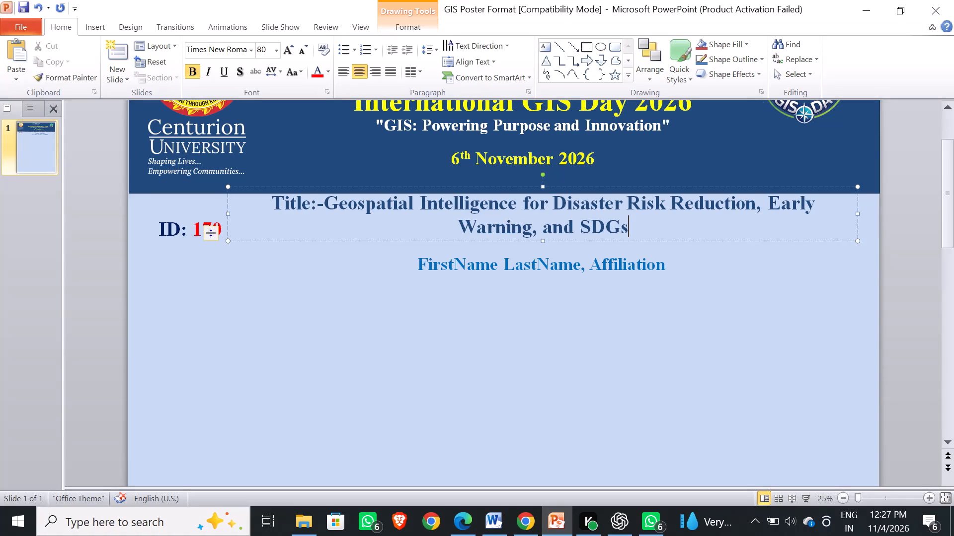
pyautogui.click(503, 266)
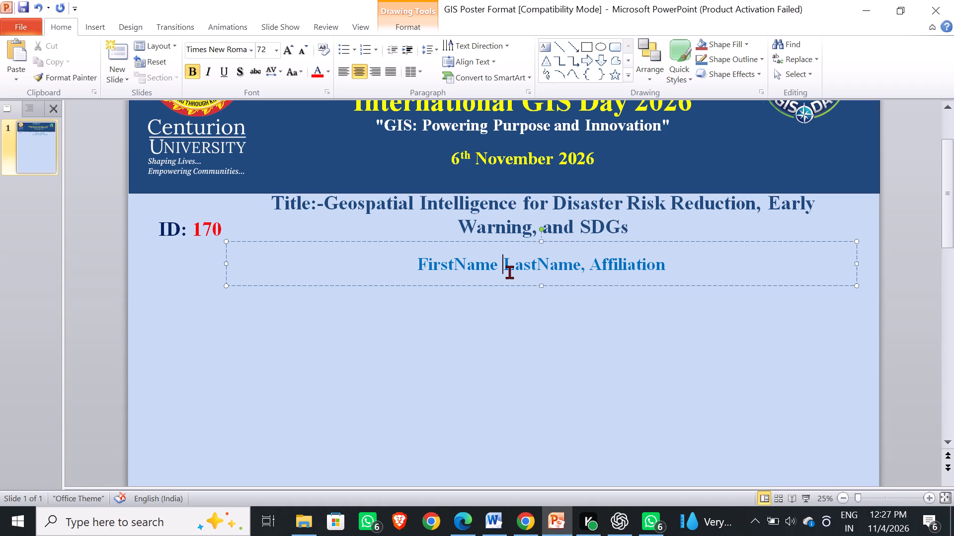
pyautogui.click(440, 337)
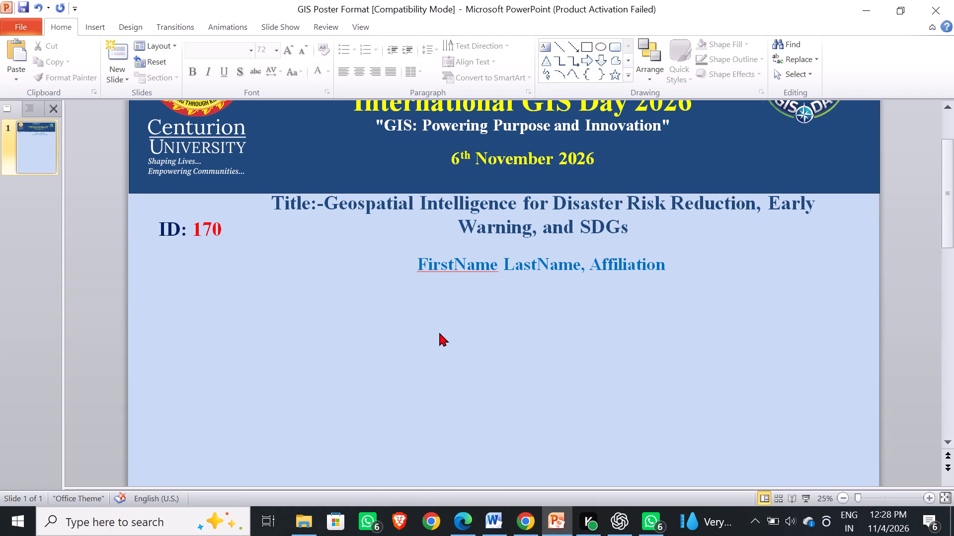
# Move the FirstName LastName, Affiliation text box slightly left at about the same height, then deselect it.
pyautogui.click(368, 256)
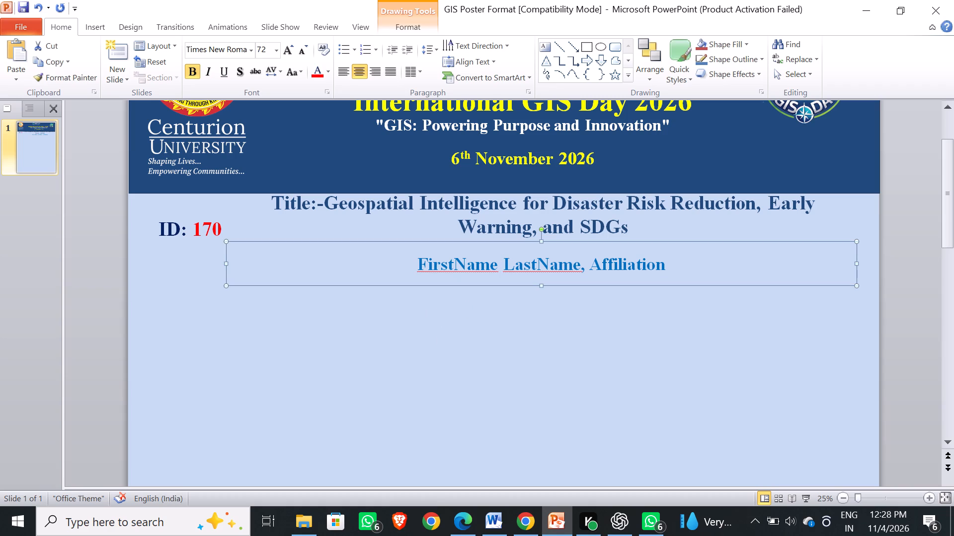
pyautogui.moveTo(370, 241); pyautogui.dragTo(350, 235)
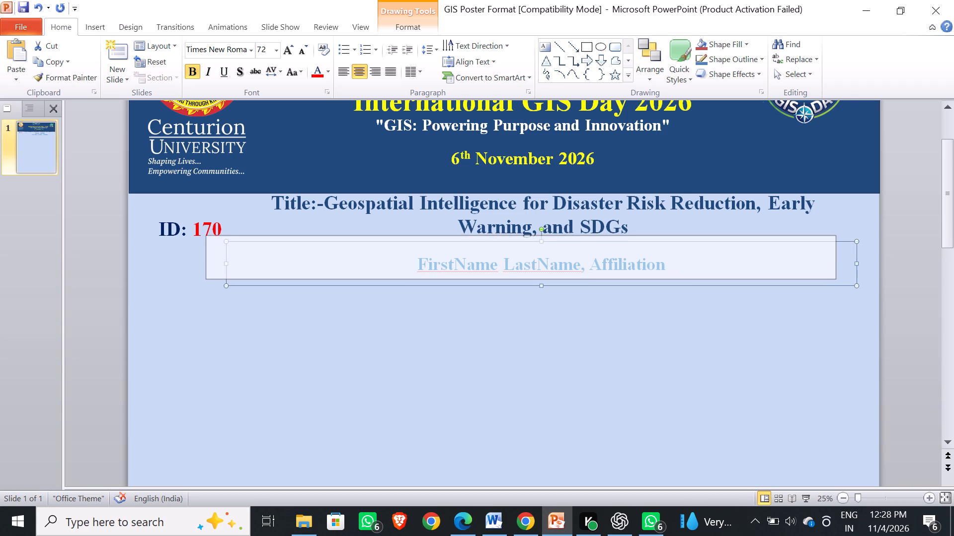
pyautogui.moveTo(350, 235); pyautogui.dragTo(347, 243)
pyautogui.click(703, 344)
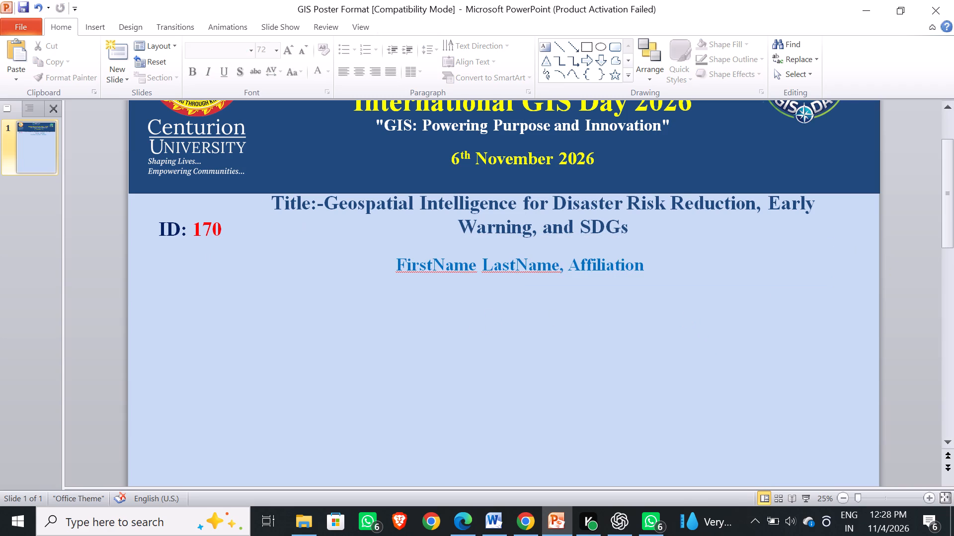
# Draw a text box nearly as wide as the poster, starting below the author line and extending down to the footer.
pyautogui.scroll(-6, 354, 368)
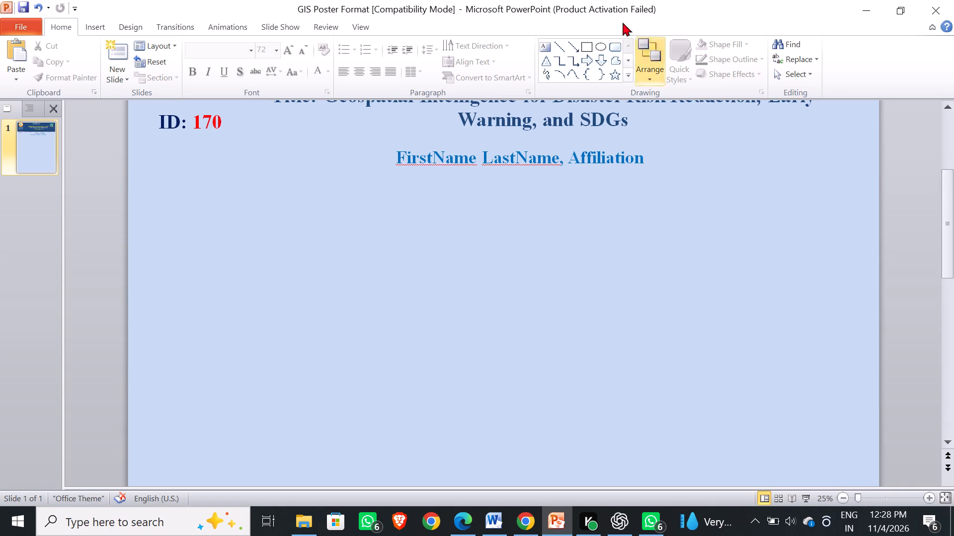
pyautogui.click(178, 28)
pyautogui.click(120, 28)
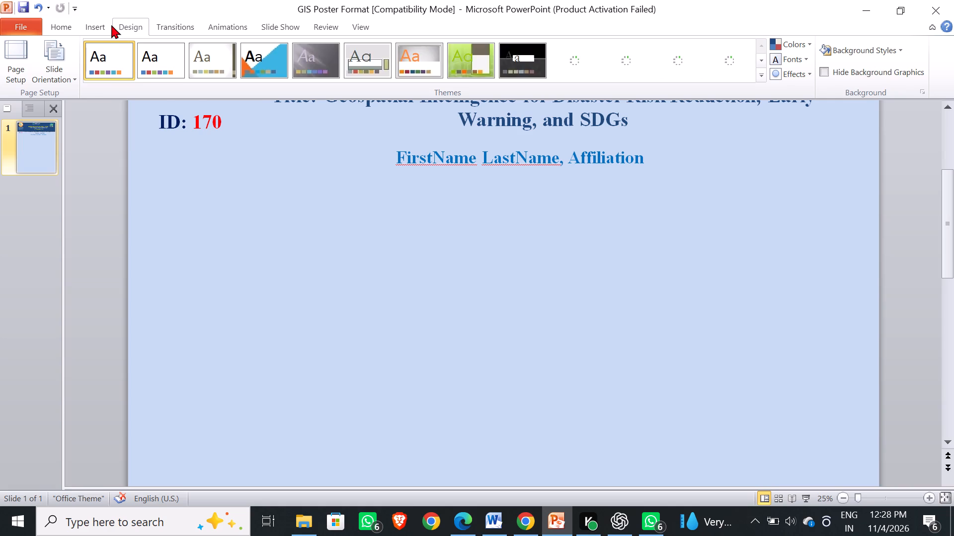
pyautogui.click(107, 23)
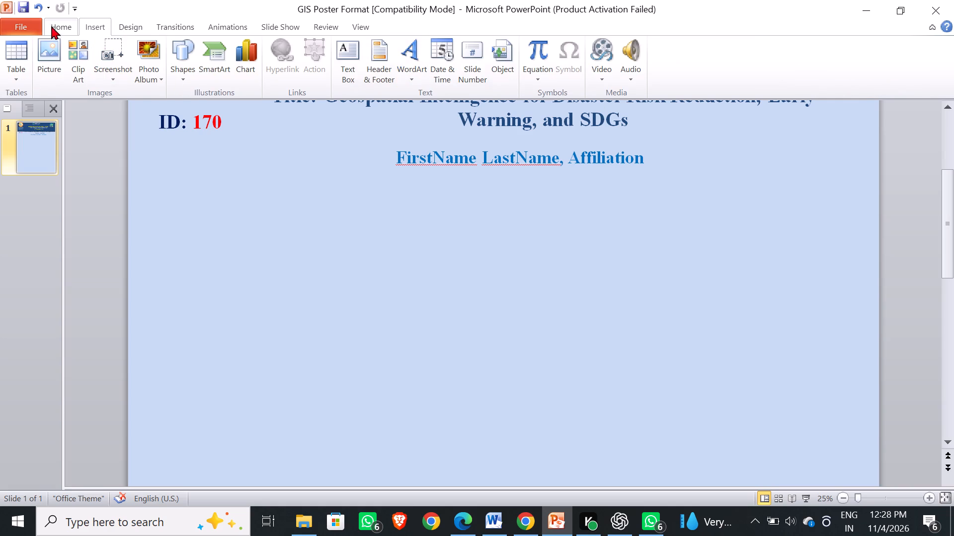
pyautogui.click(48, 27)
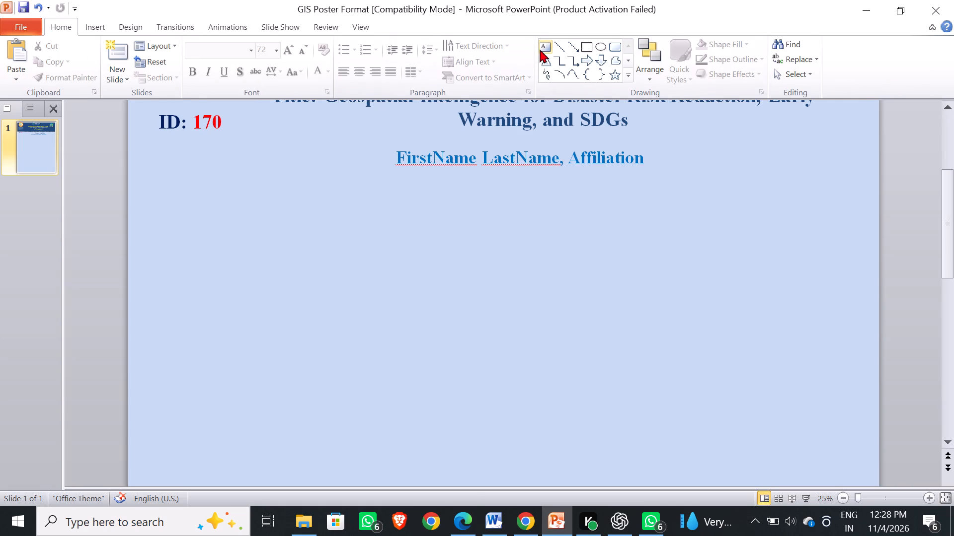
pyautogui.click(541, 49)
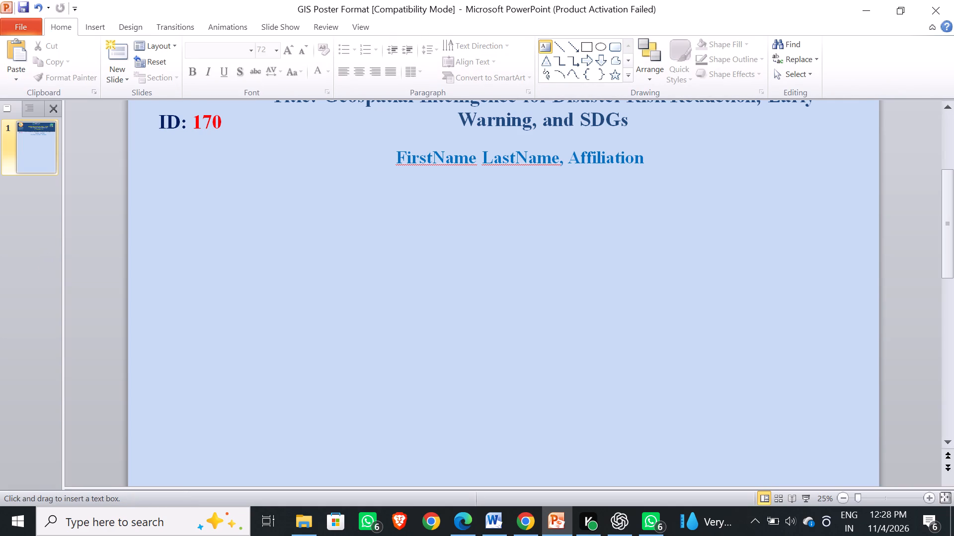
pyautogui.moveTo(138, 199); pyautogui.dragTo(778, 388)
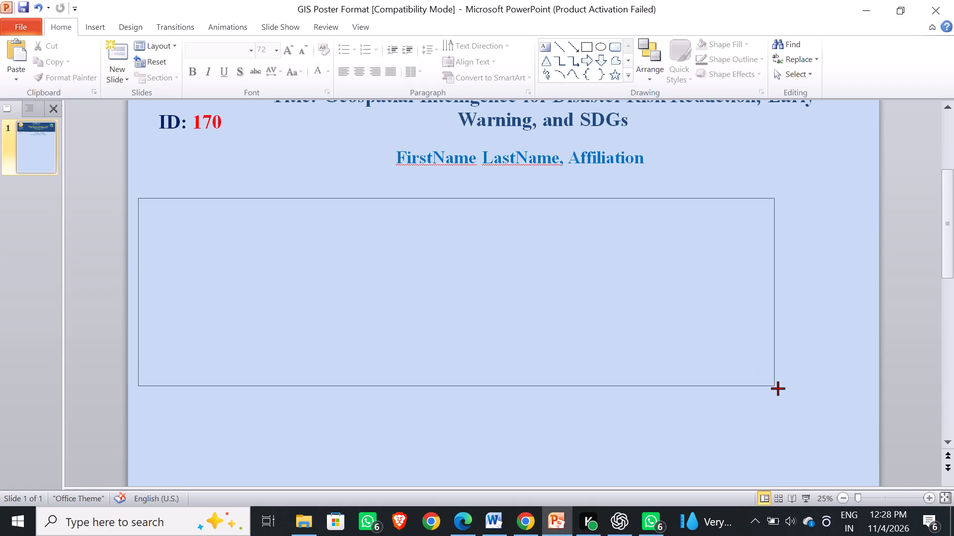
pyautogui.moveTo(778, 388); pyautogui.dragTo(868, 493)
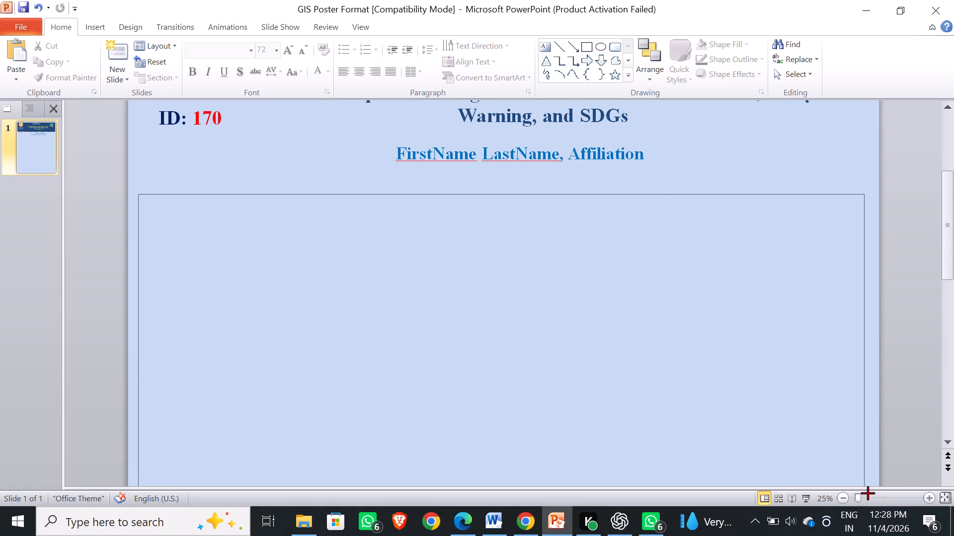
pyautogui.moveTo(868, 493); pyautogui.dragTo(871, 484)
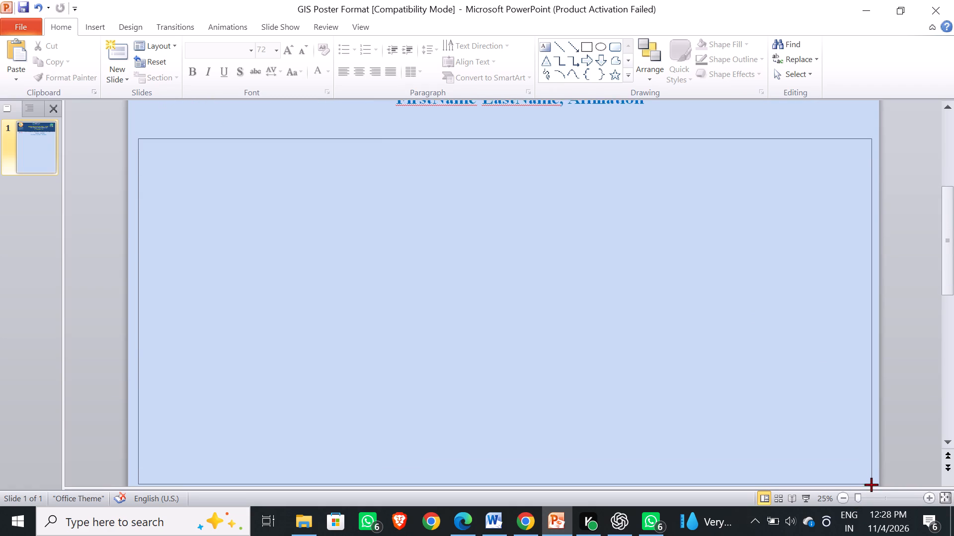
pyautogui.moveTo(871, 484); pyautogui.dragTo(871, 485)
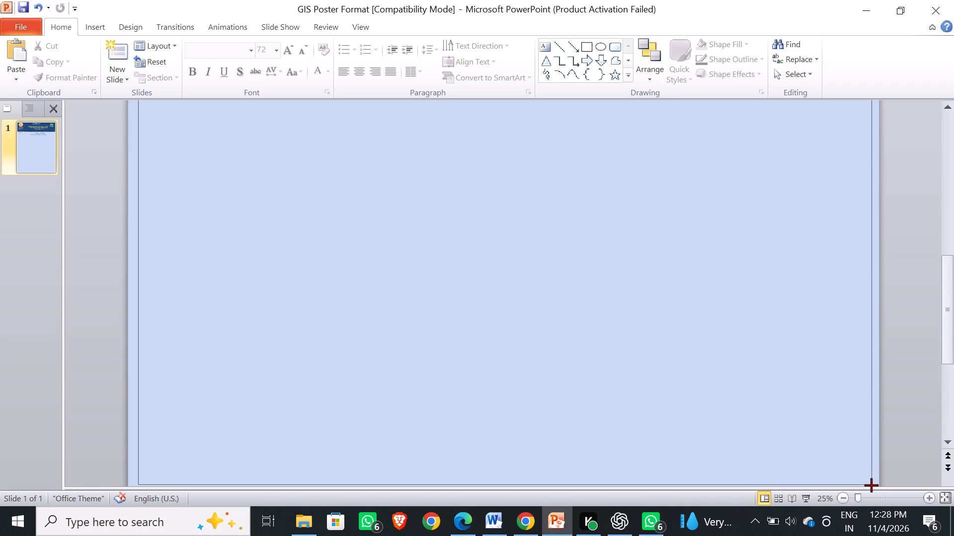
pyautogui.moveTo(871, 485); pyautogui.dragTo(871, 486)
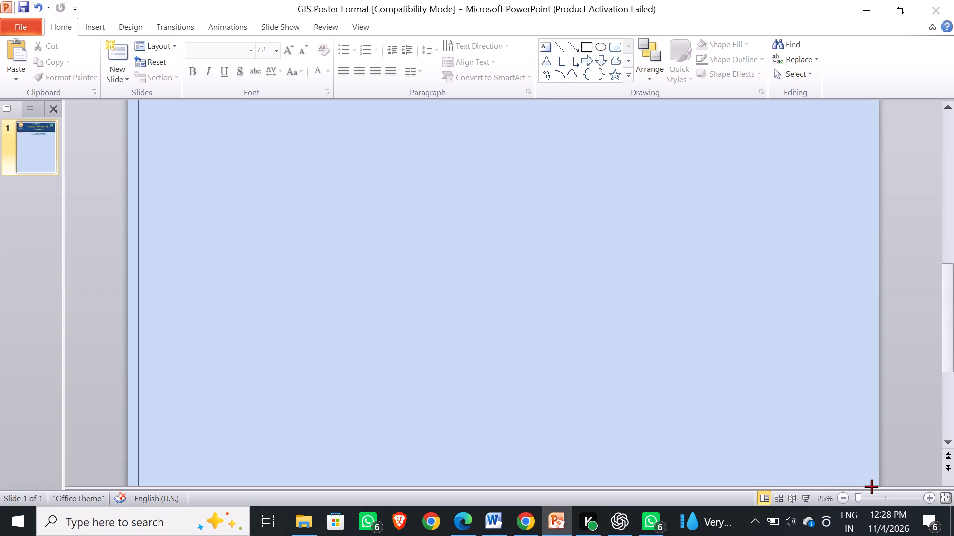
pyautogui.moveTo(871, 486); pyautogui.dragTo(873, 483)
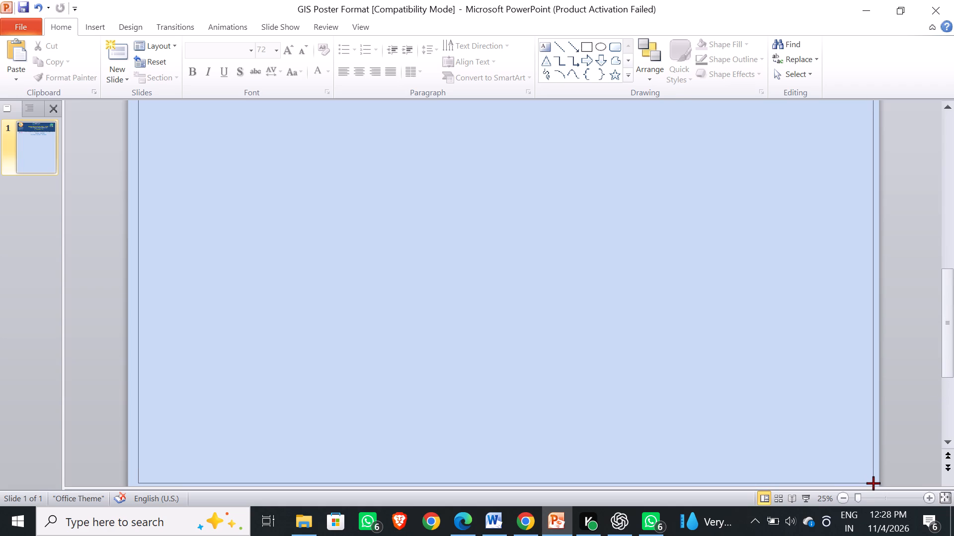
pyautogui.moveTo(873, 483); pyautogui.dragTo(873, 489)
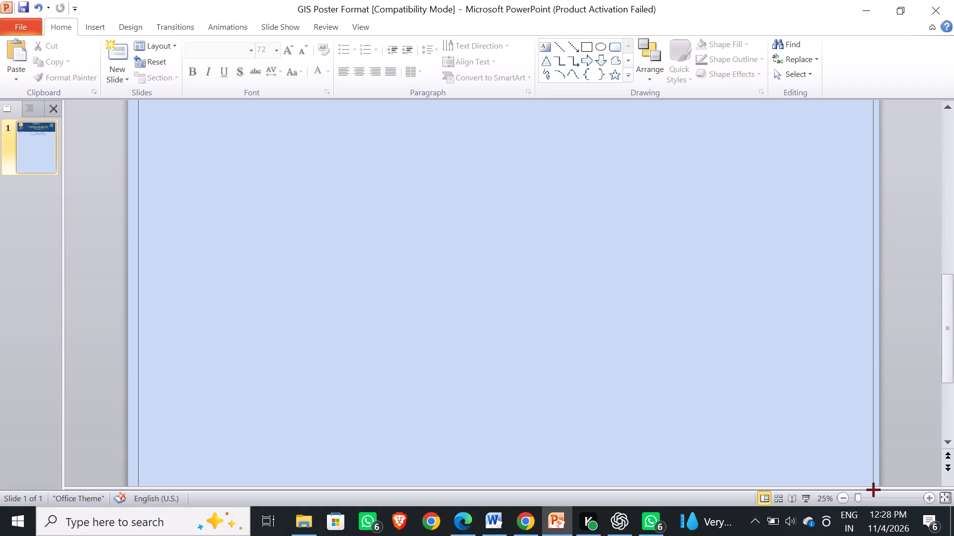
pyautogui.moveTo(873, 489); pyautogui.dragTo(873, 480)
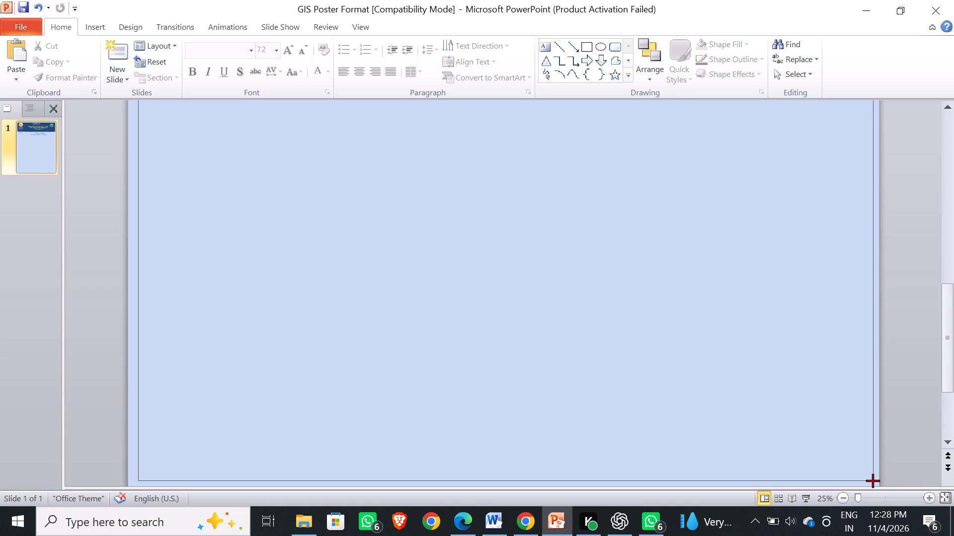
pyautogui.moveTo(873, 480); pyautogui.dragTo(872, 446)
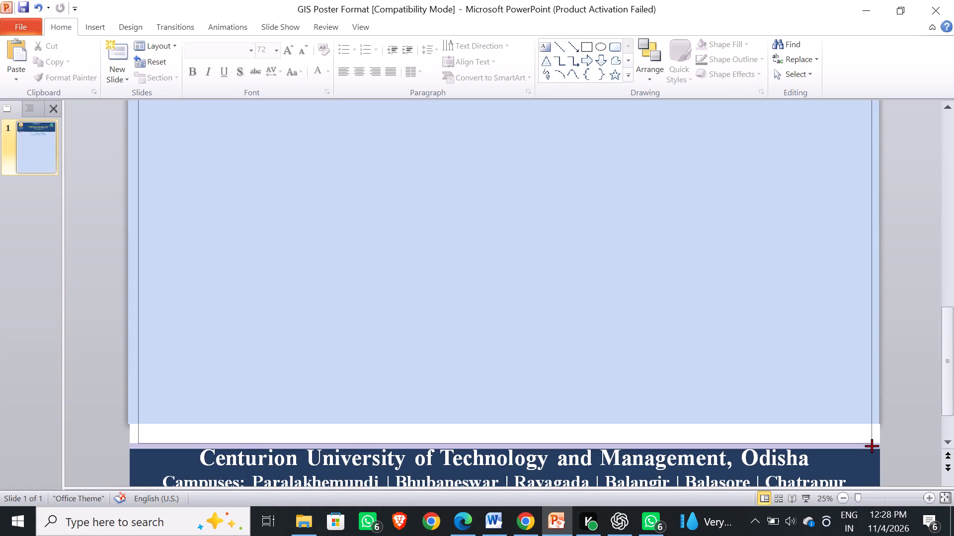
pyautogui.moveTo(872, 446); pyautogui.dragTo(874, 433)
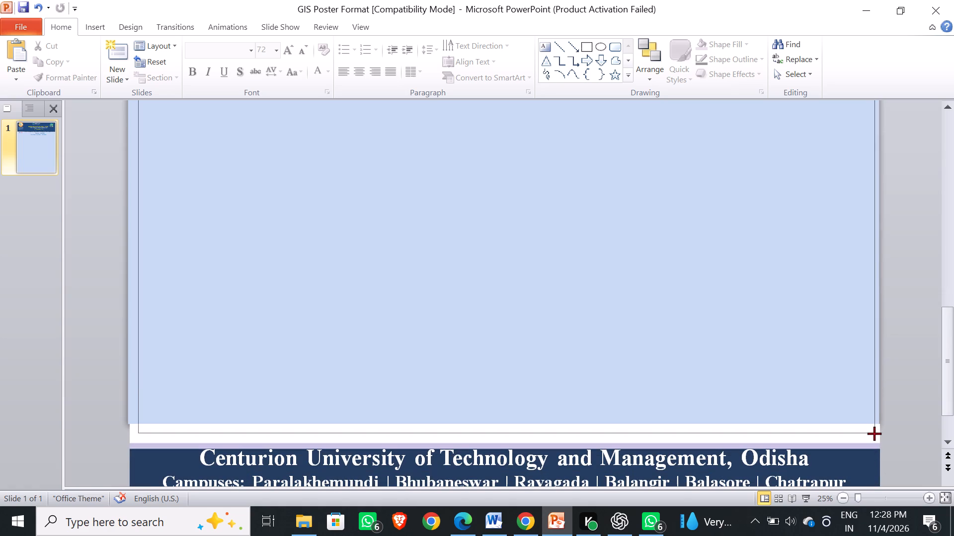
pyautogui.moveTo(874, 433); pyautogui.dragTo(874, 437)
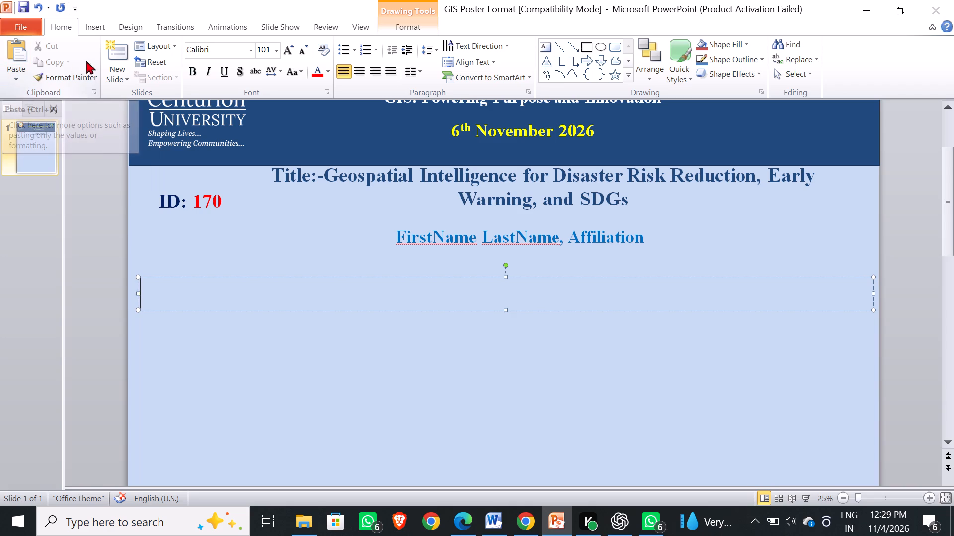
# Add a new slide with the Title Slide layout after the poster slide.
pyautogui.click(124, 81)
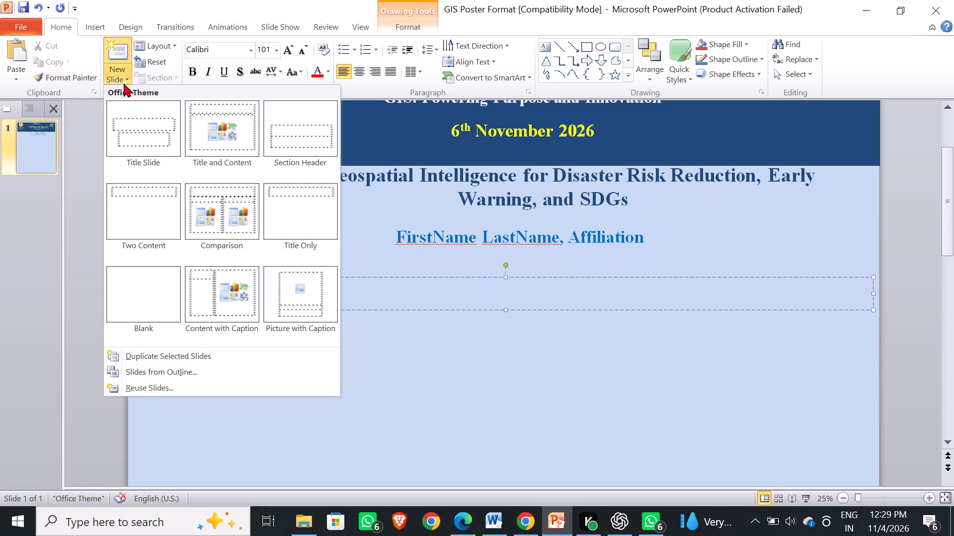
pyautogui.click(134, 145)
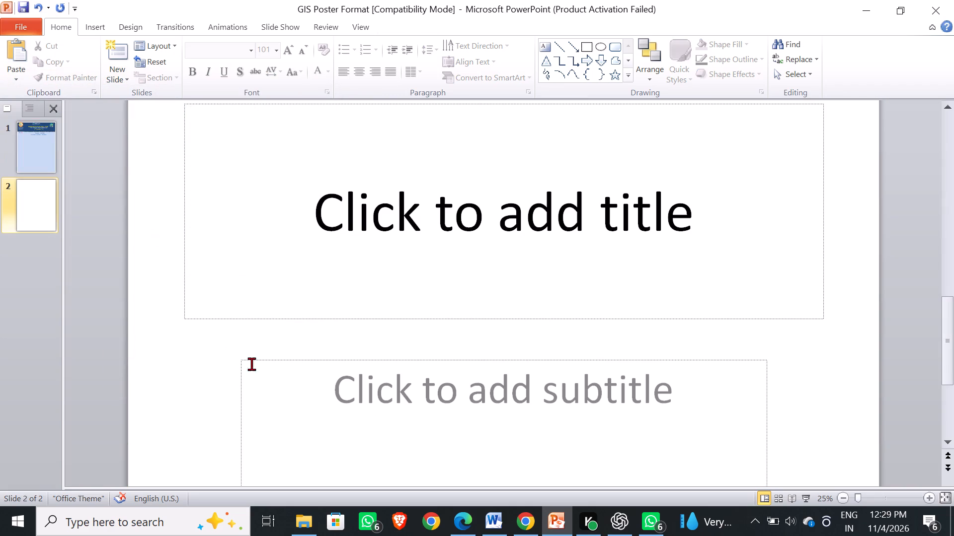
# Delete the title and subtitle placeholders from the new second slide.
pyautogui.rightClick(261, 317)
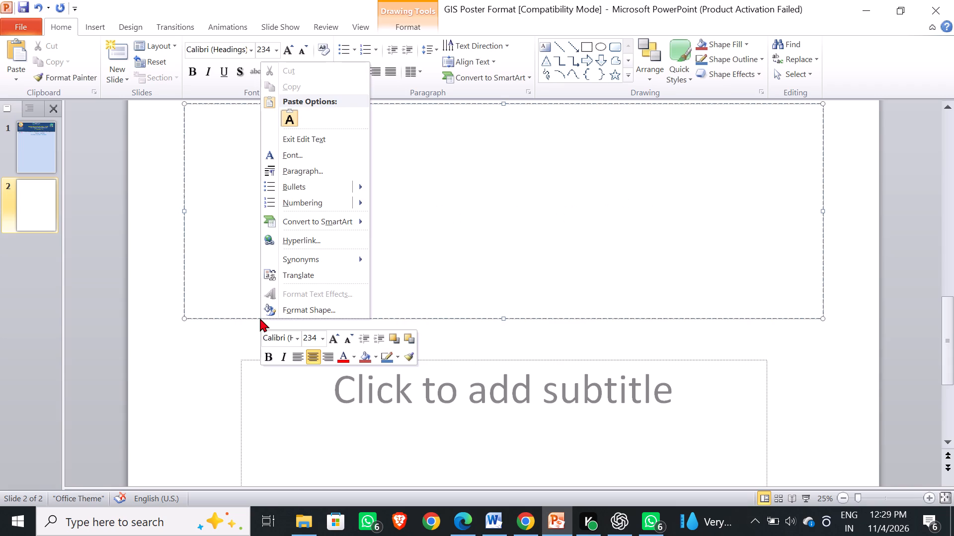
pyautogui.press('BackSpace')
pyautogui.doubleClick(239, 318)
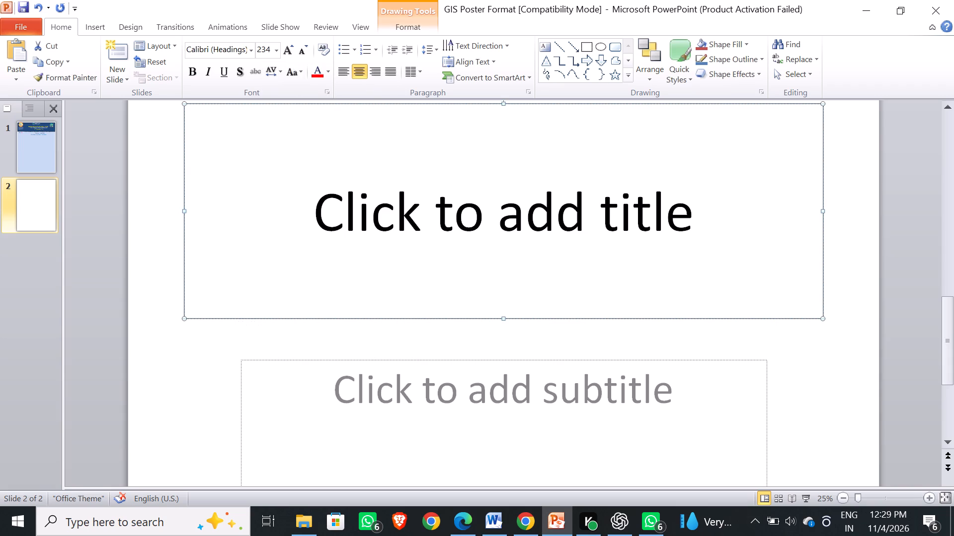
pyautogui.press('BackSpace')
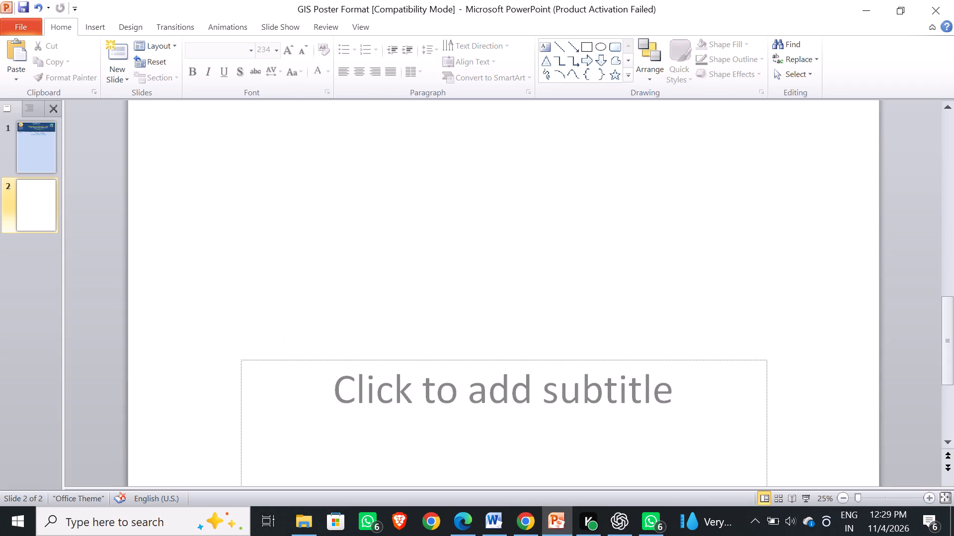
pyautogui.doubleClick(292, 357)
pyautogui.press('BackSpace')
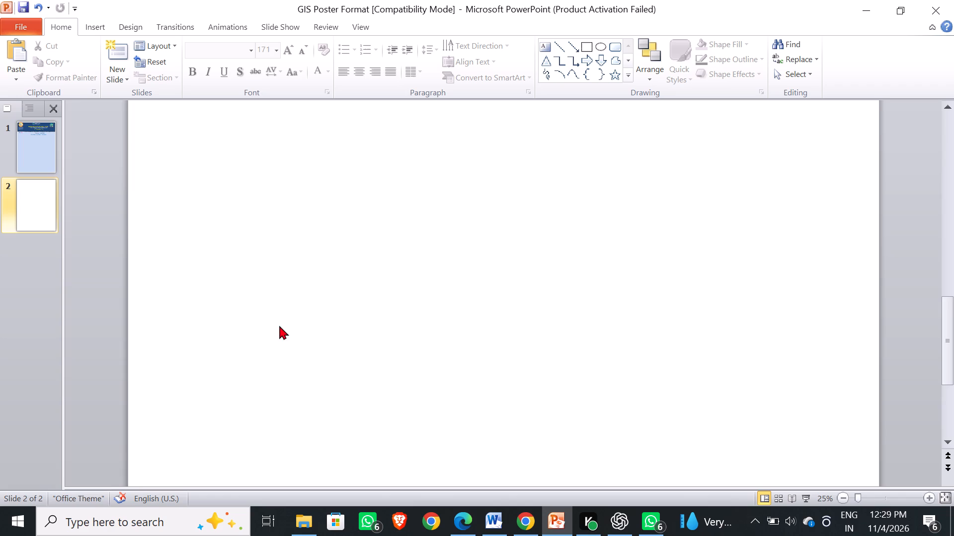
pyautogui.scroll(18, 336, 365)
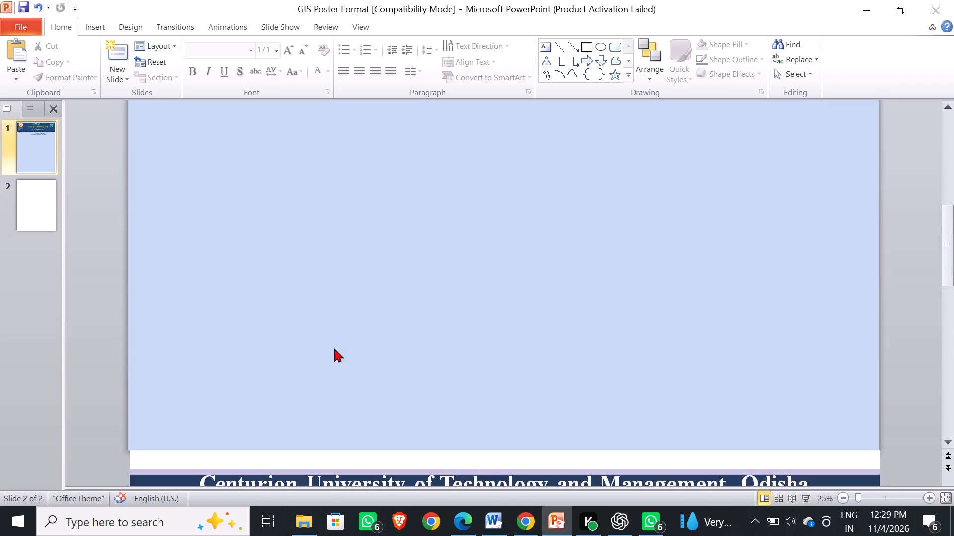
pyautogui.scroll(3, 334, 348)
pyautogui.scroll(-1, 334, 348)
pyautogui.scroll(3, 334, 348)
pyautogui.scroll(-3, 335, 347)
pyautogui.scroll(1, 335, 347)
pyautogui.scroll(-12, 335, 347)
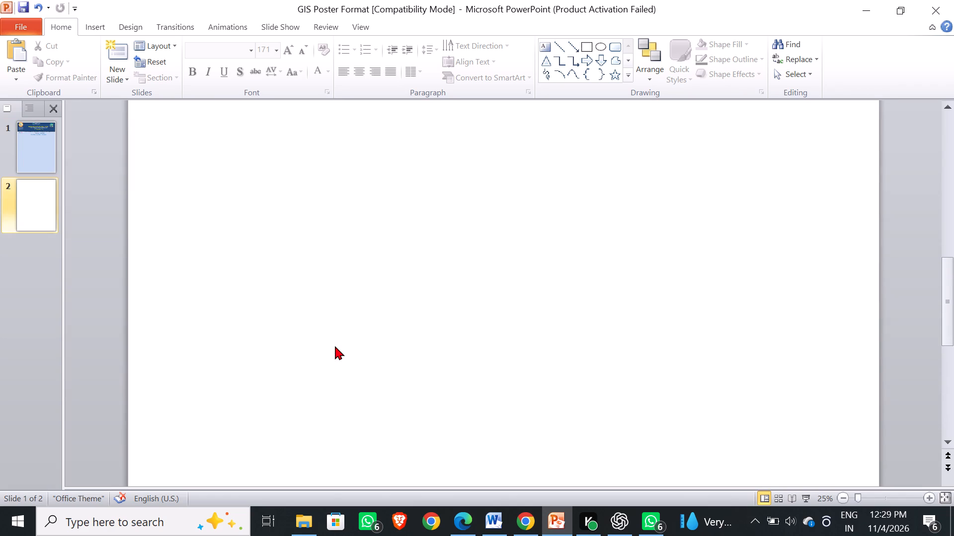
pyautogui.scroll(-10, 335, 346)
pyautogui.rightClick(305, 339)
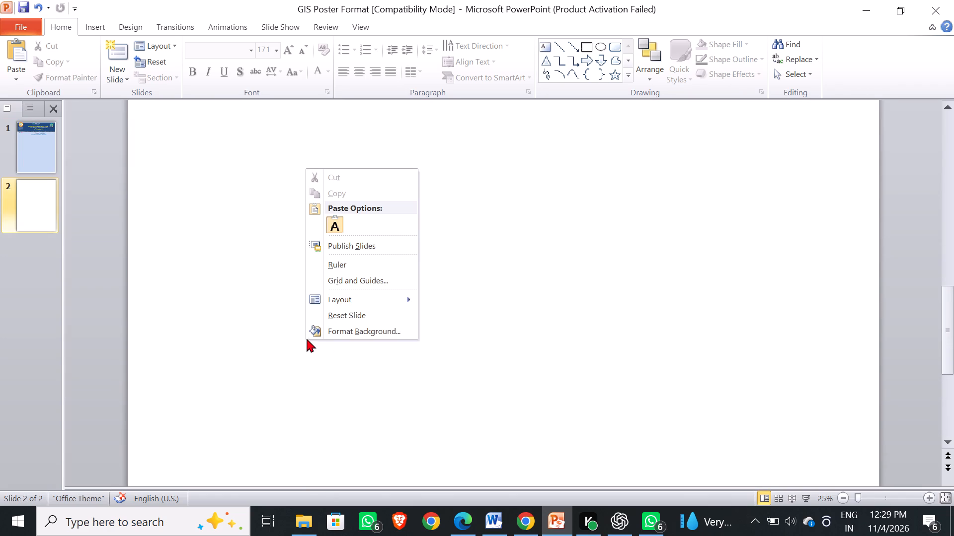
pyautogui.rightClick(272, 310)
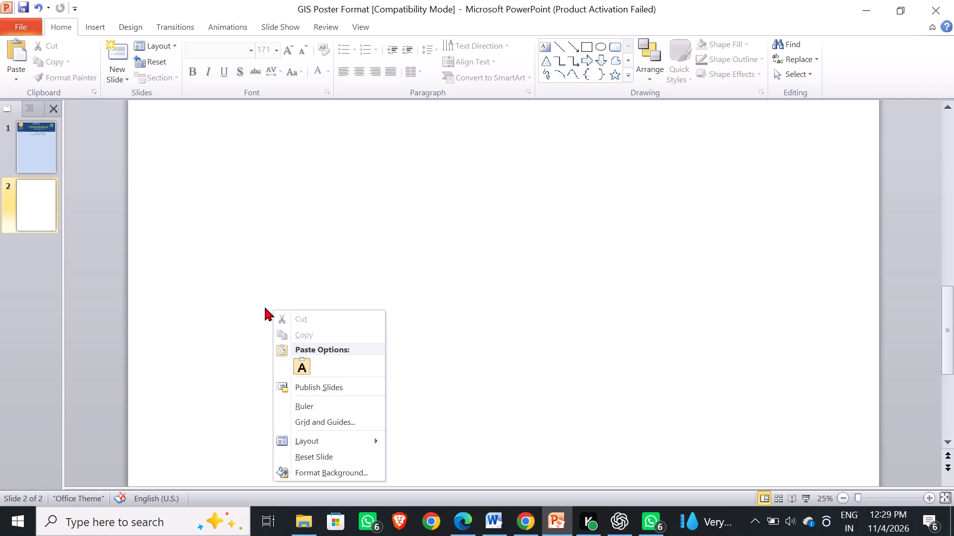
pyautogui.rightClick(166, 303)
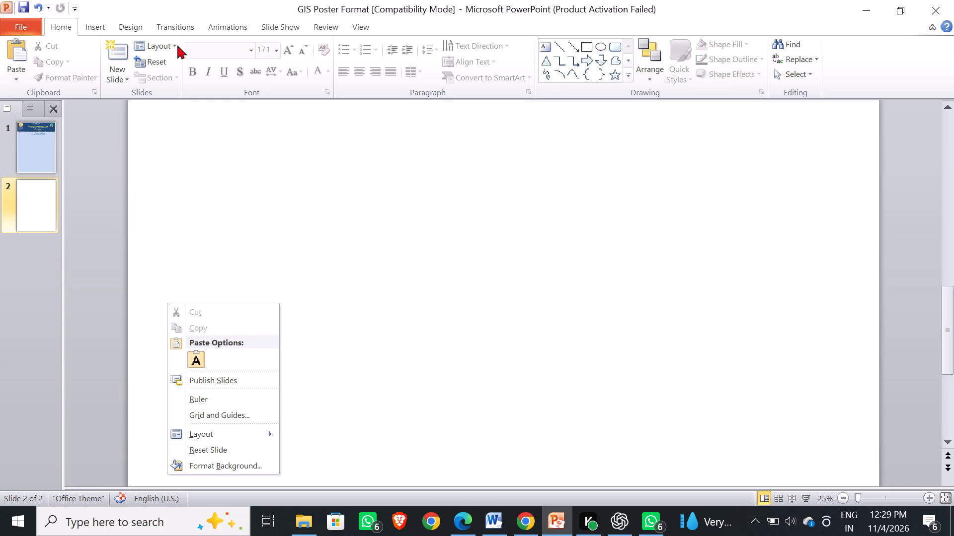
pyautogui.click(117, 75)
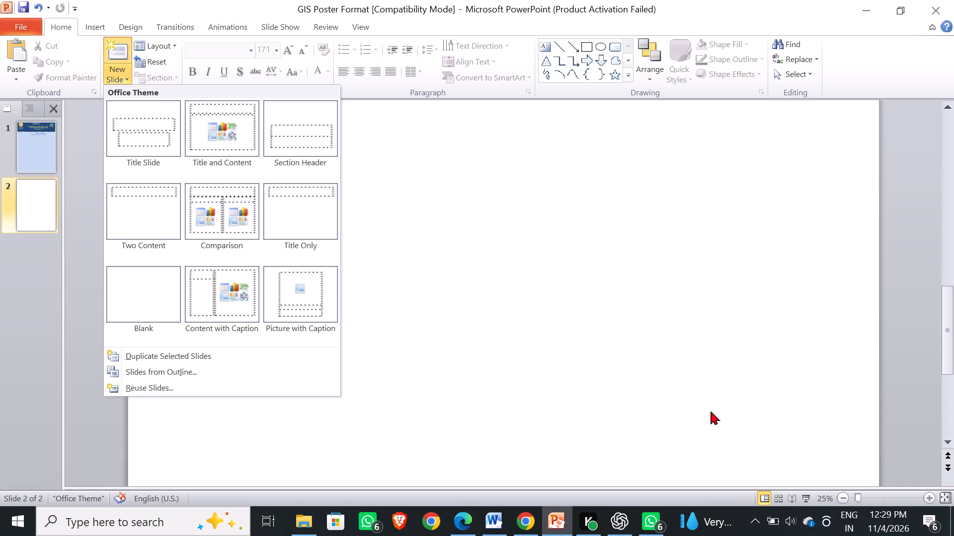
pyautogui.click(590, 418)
# Delete the blank second slide so only the poster slide is left.
pyautogui.rightClick(615, 375)
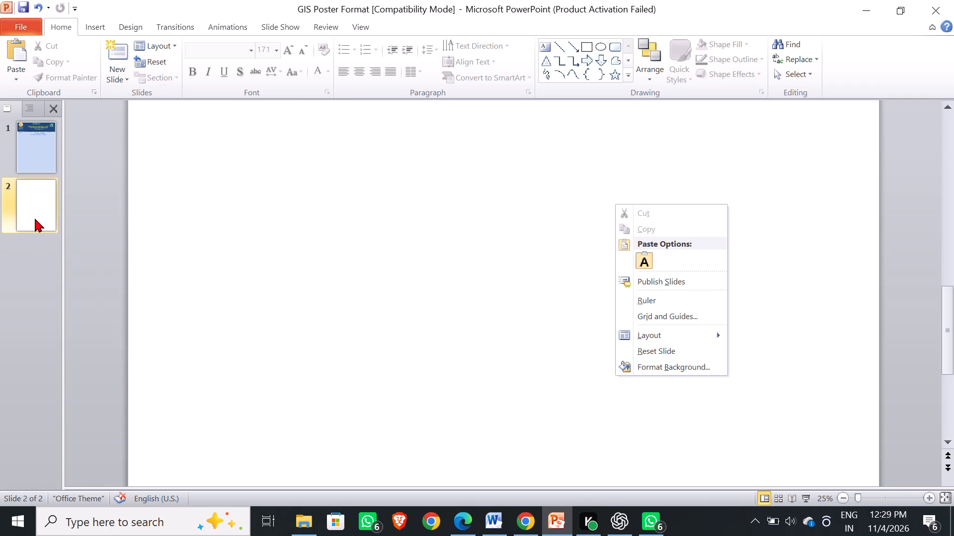
pyautogui.press('BackSpace')
pyautogui.press('BackSpace')
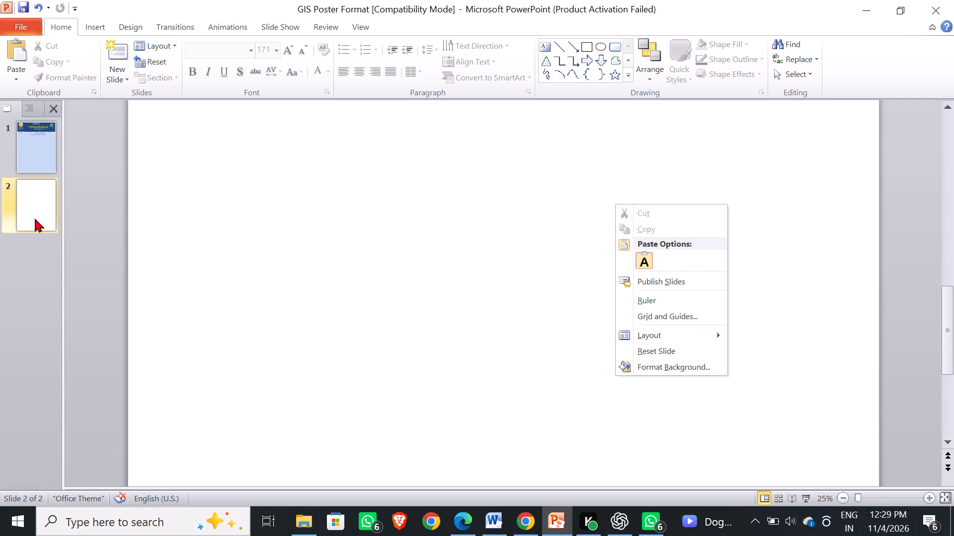
pyautogui.press('Delete')
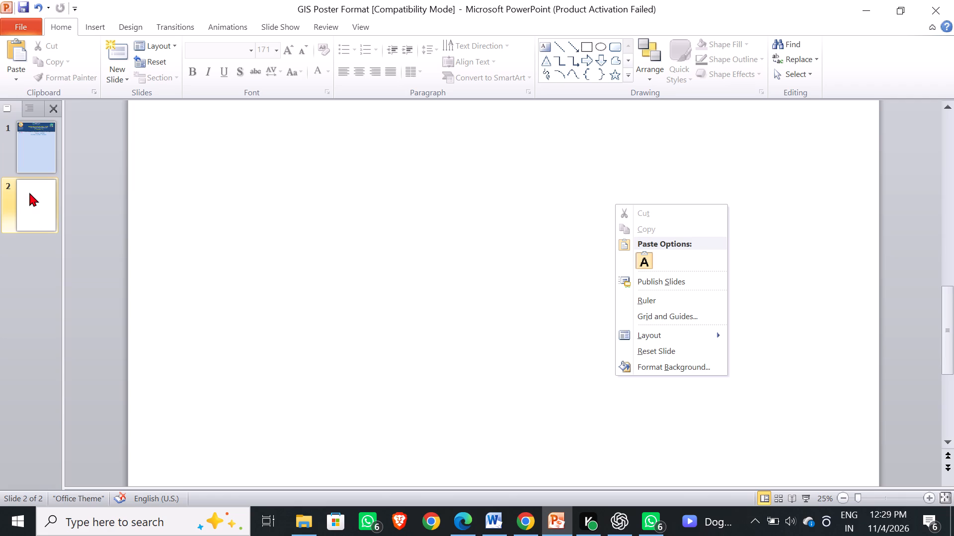
pyautogui.doubleClick(27, 195)
pyautogui.press('Delete')
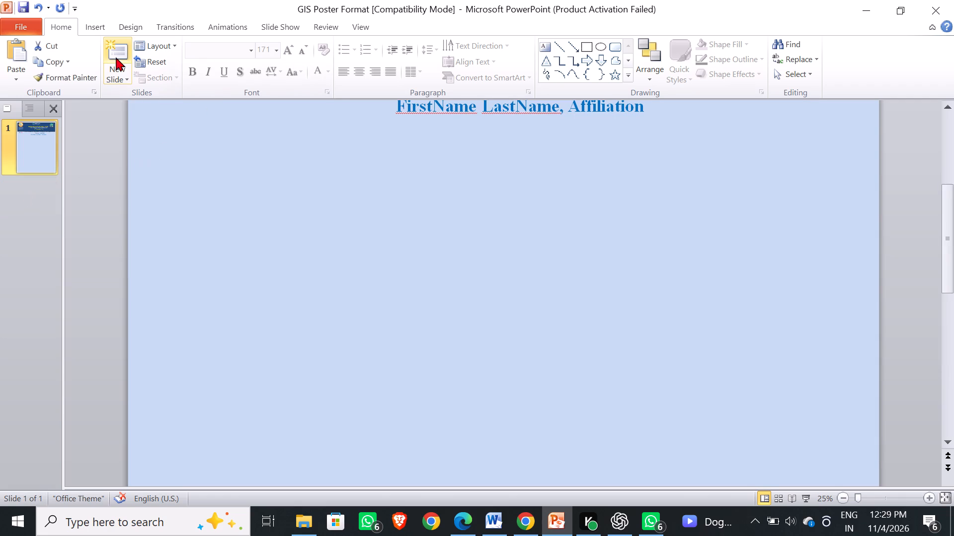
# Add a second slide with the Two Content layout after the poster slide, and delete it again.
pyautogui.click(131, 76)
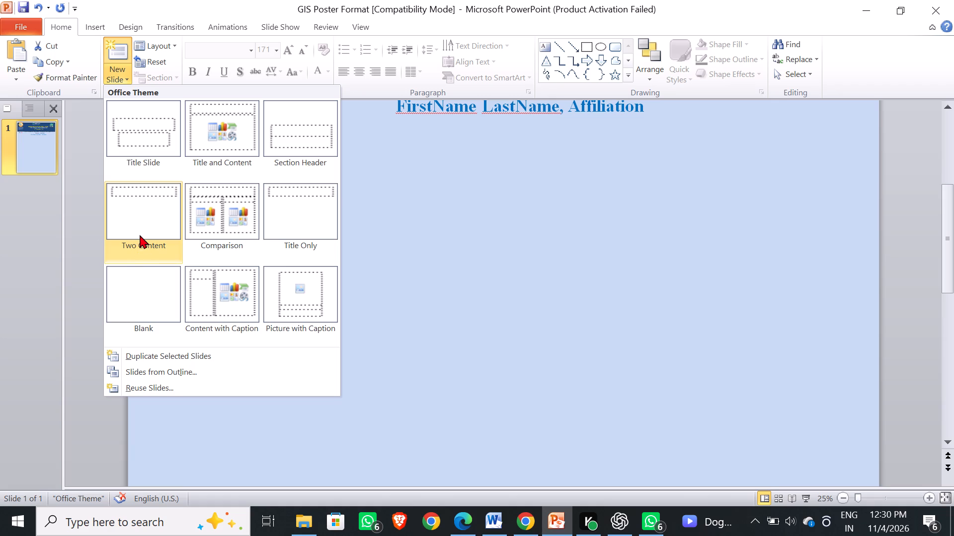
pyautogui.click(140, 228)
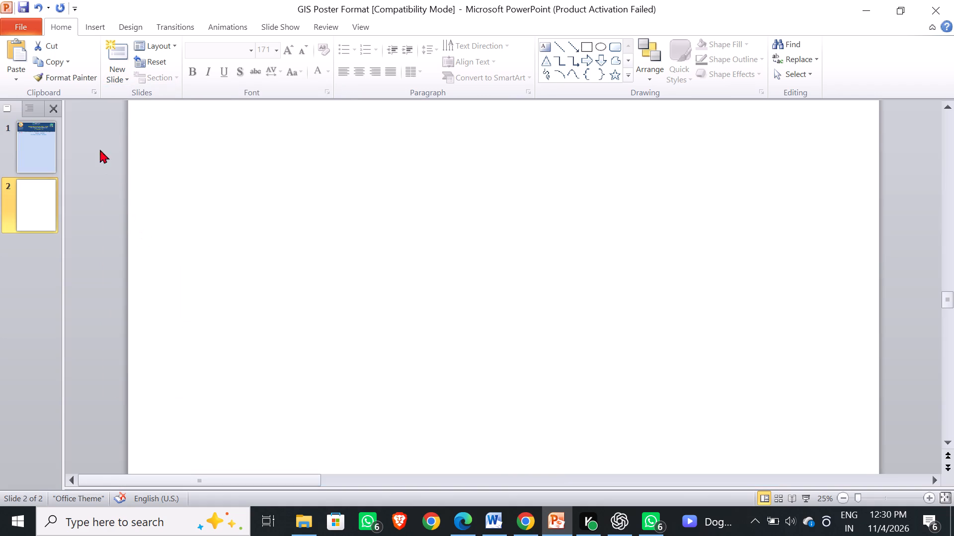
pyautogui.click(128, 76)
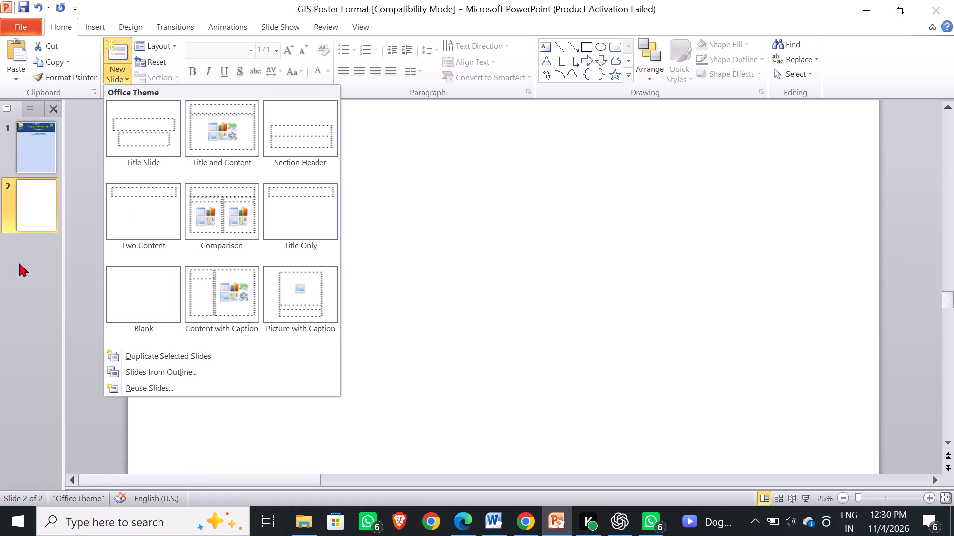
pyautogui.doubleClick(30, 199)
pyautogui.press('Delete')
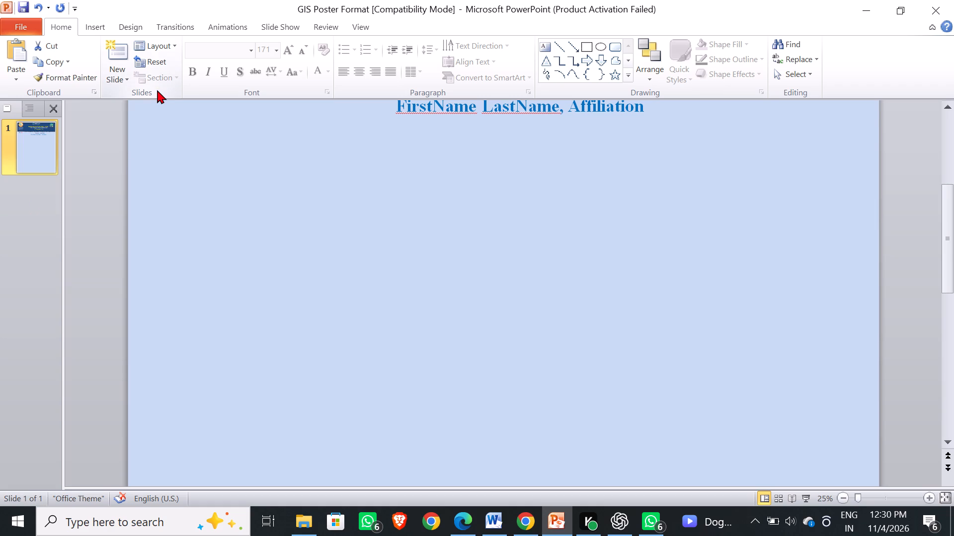
# Move the dark blue header banner up near the poster's top edge and narrow it slightly to fit inside the right edge.
pyautogui.click(395, 157)
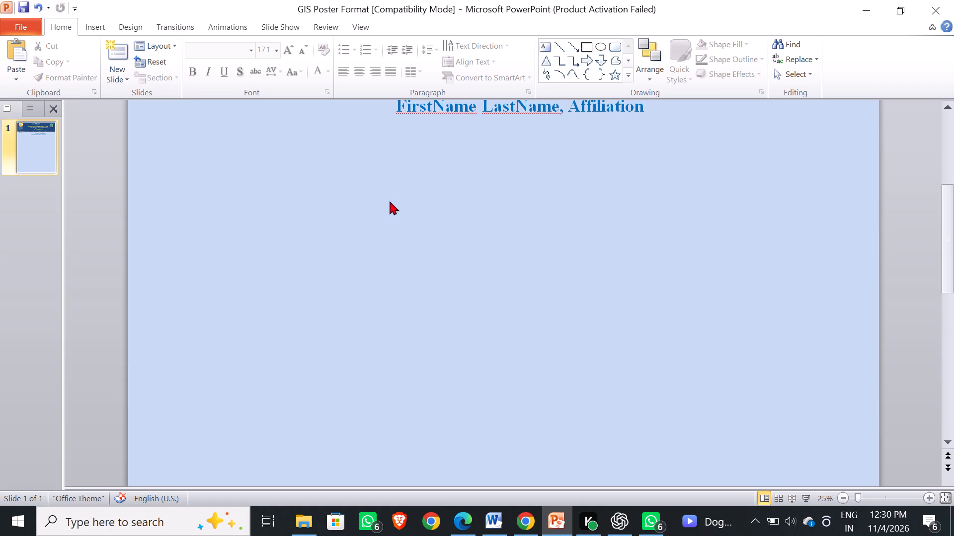
pyautogui.scroll(-1, 659, 299)
pyautogui.scroll(9, 659, 299)
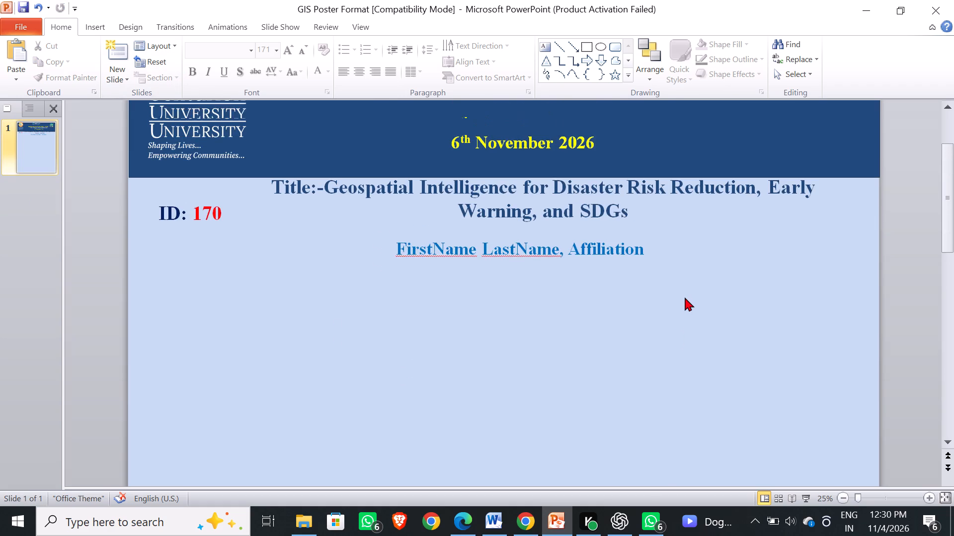
pyautogui.scroll(6, 685, 299)
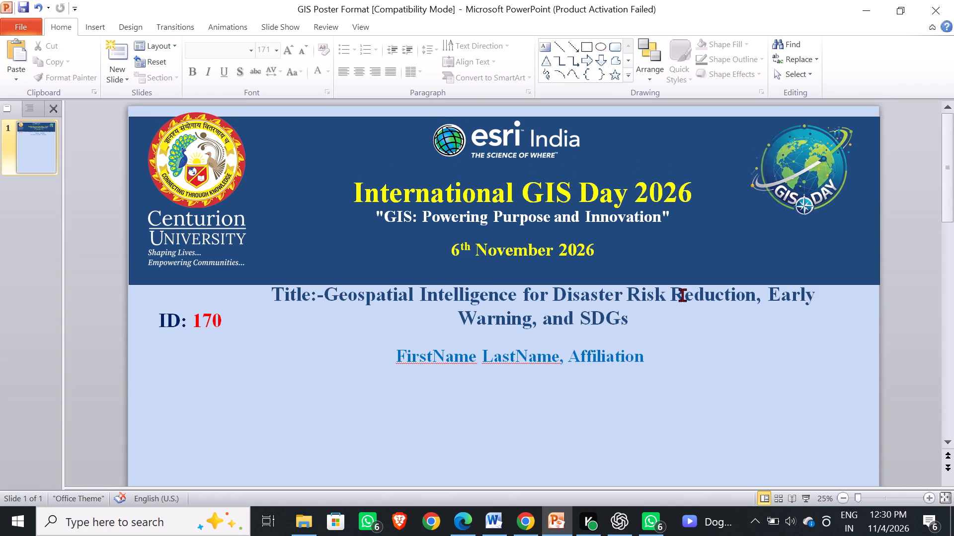
pyautogui.scroll(1, 682, 292)
pyautogui.click(631, 126)
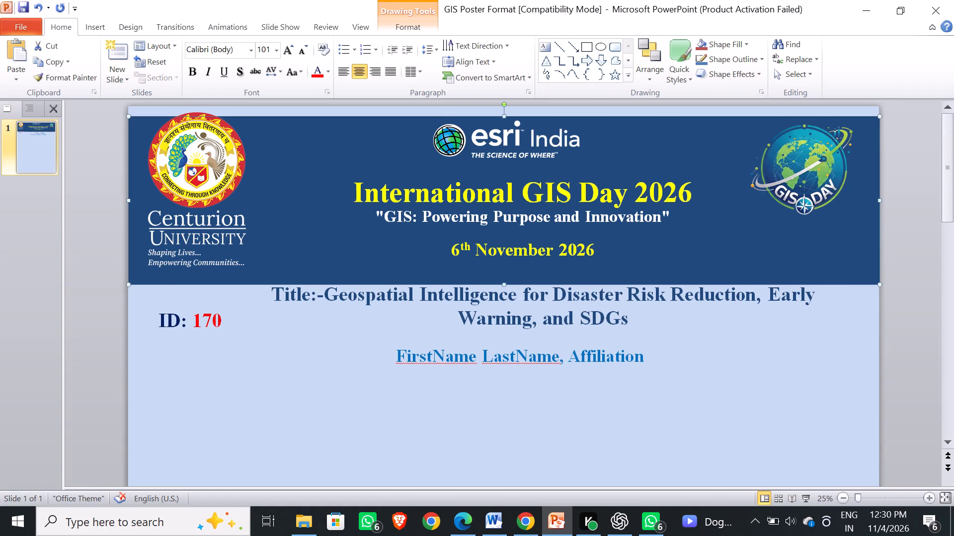
pyautogui.moveTo(632, 133); pyautogui.dragTo(636, 126)
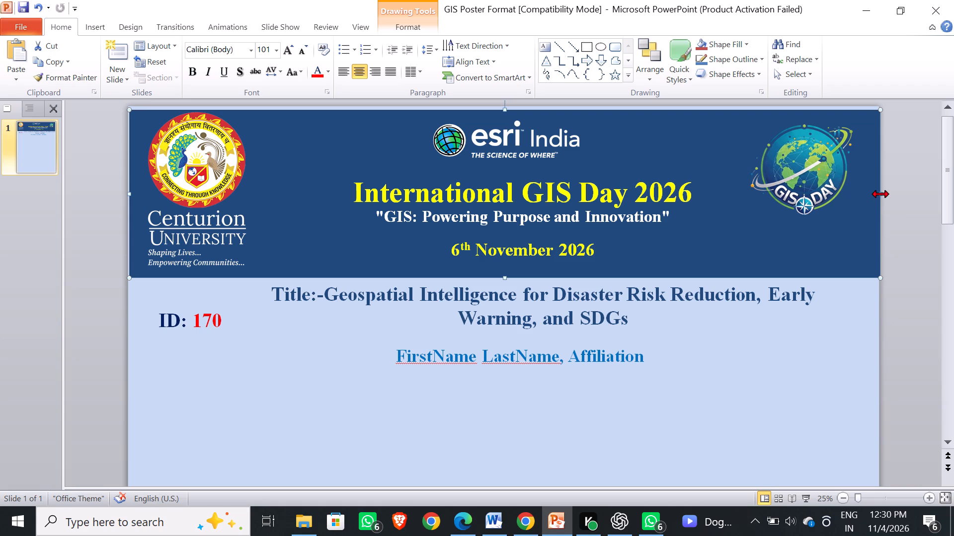
pyautogui.moveTo(880, 196); pyautogui.dragTo(875, 197)
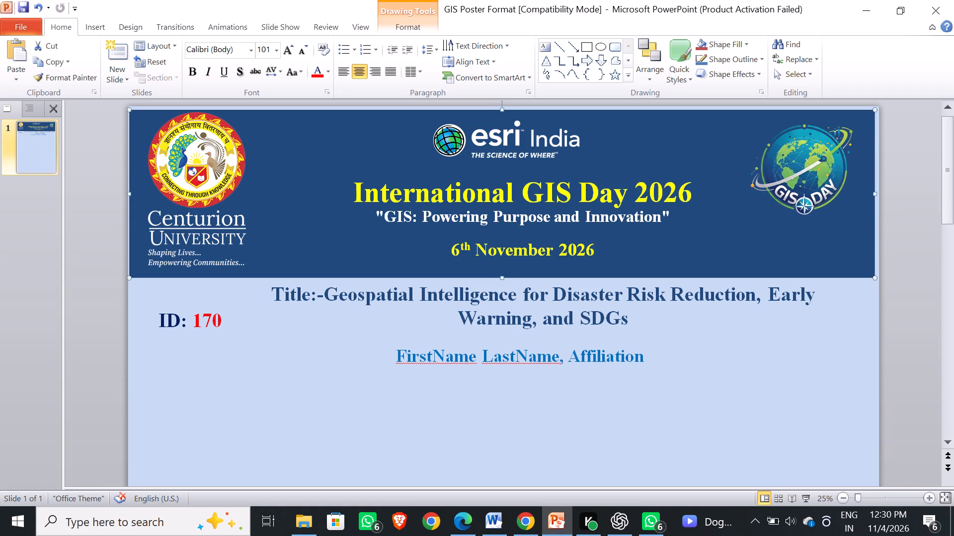
pyautogui.click(336, 375)
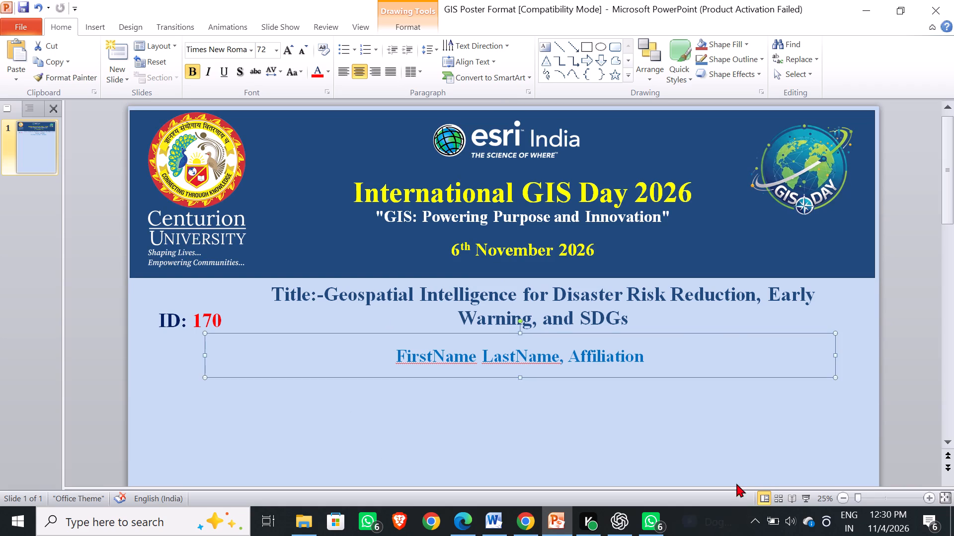
pyautogui.click(742, 462)
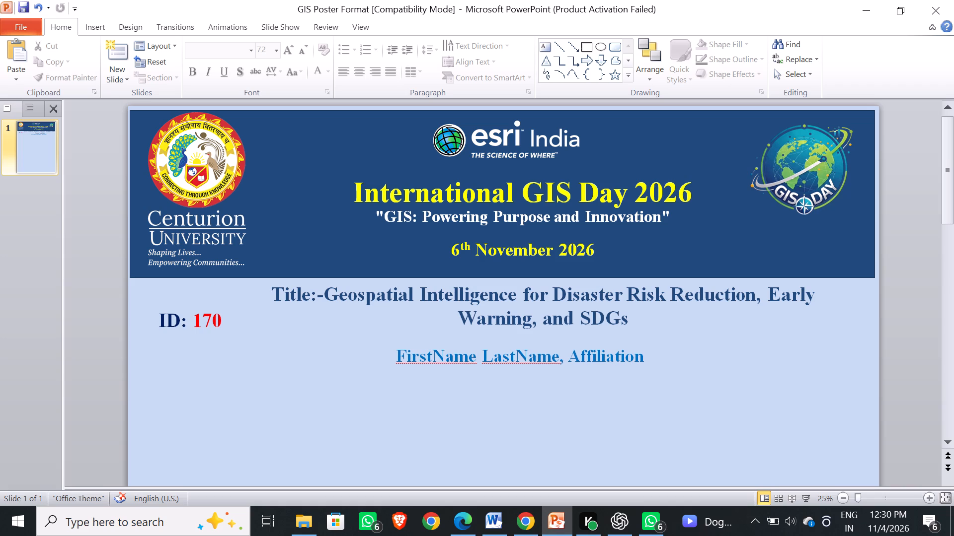
# Draw a text box below the FirstName LastName, Affiliation line, from near the poster's left edge to beyond its right edge.
pyautogui.scroll(-2, 512, 225)
pyautogui.scroll(-9, 494, 299)
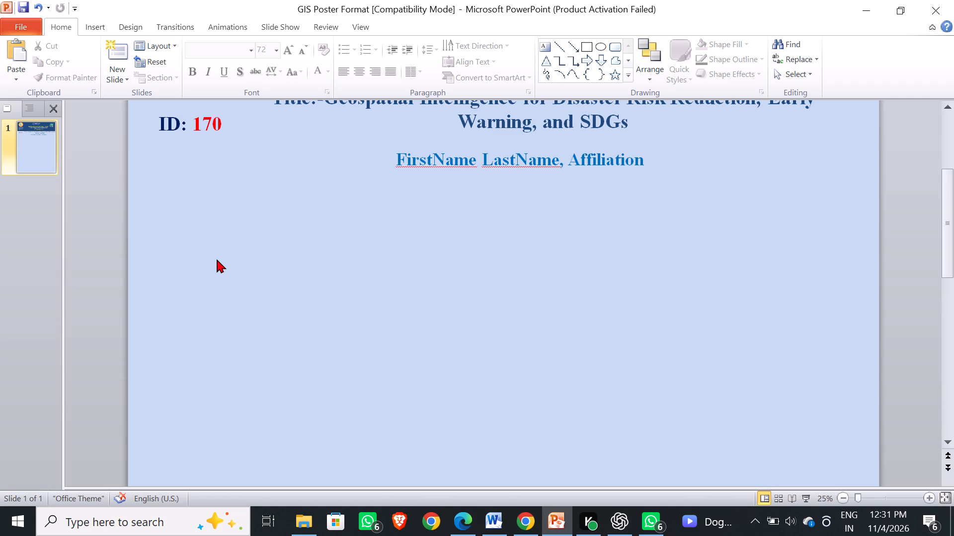
pyautogui.click(86, 26)
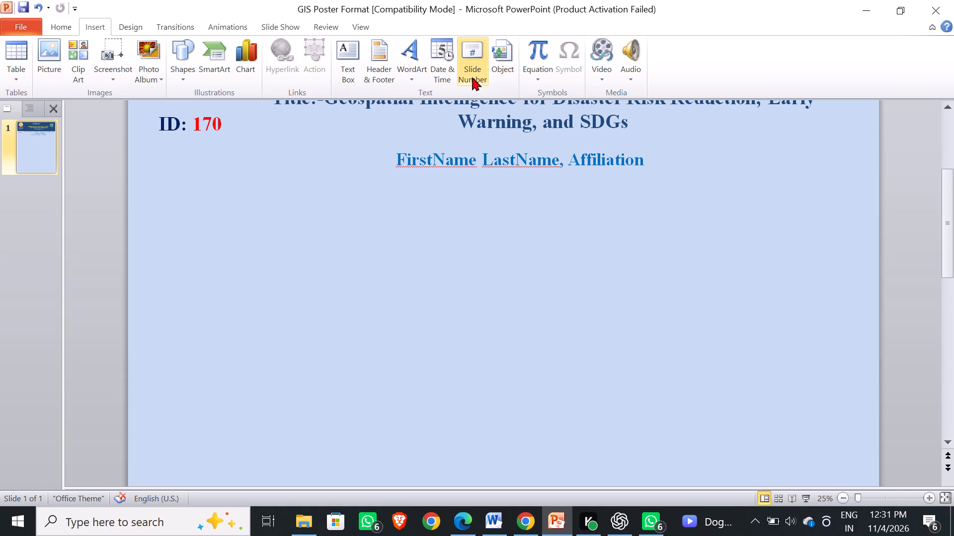
pyautogui.click(353, 66)
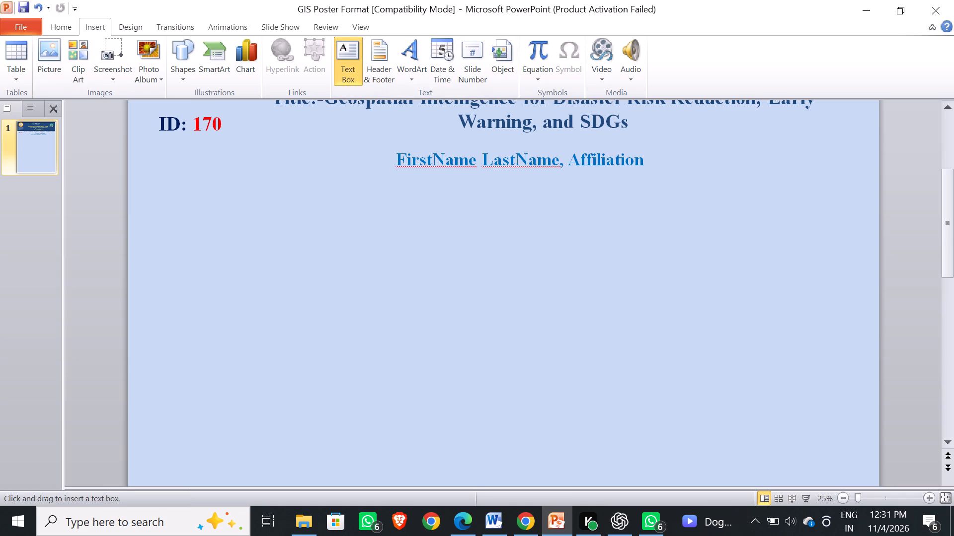
pyautogui.moveTo(154, 206); pyautogui.dragTo(953, 432)
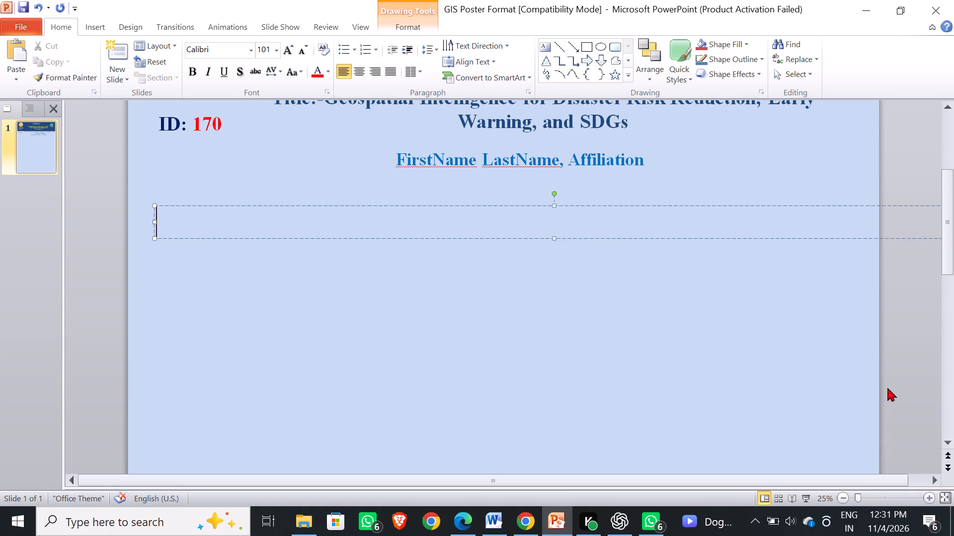
# Reposition and narrow the empty text box so it spans the poster's width just inside both side edges.
pyautogui.click(825, 219)
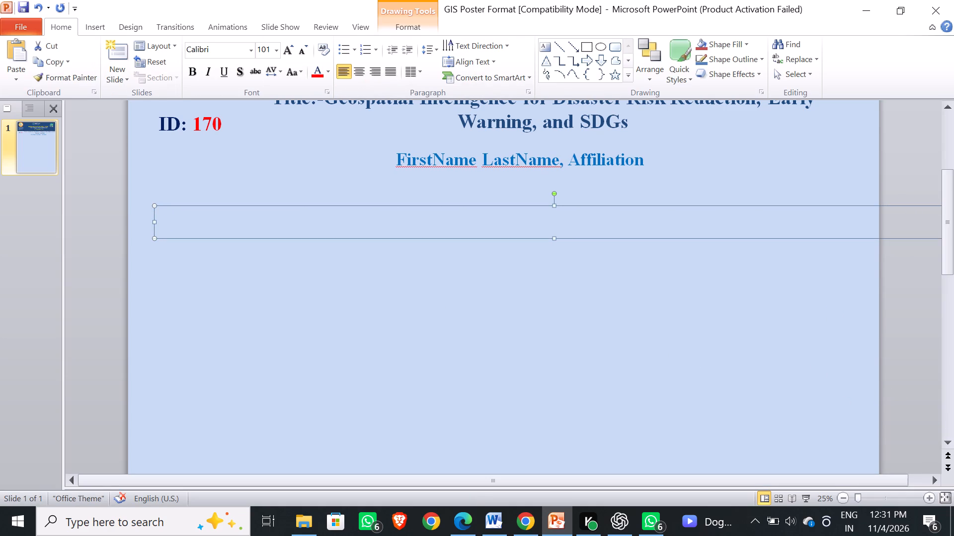
pyautogui.moveTo(923, 204); pyautogui.dragTo(862, 207)
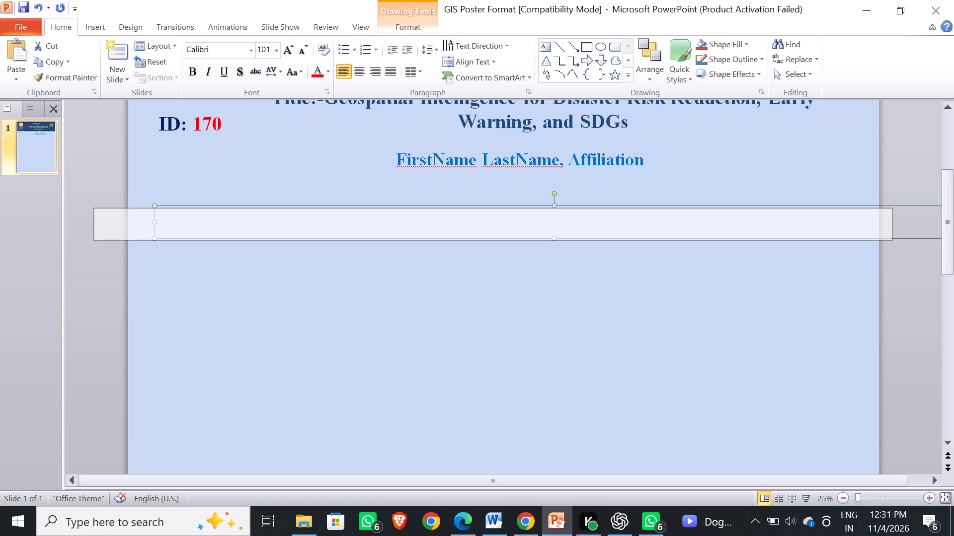
pyautogui.moveTo(862, 207); pyautogui.dragTo(851, 200)
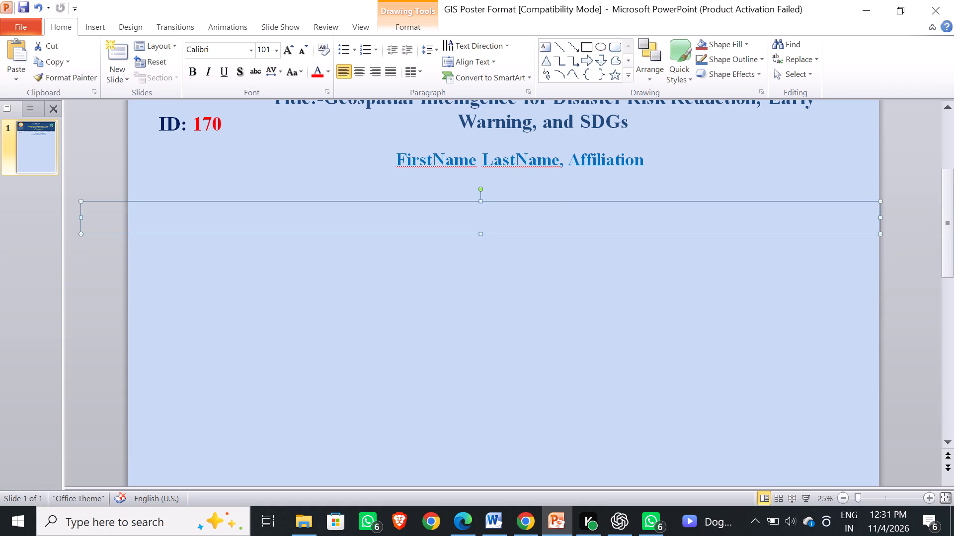
pyautogui.moveTo(878, 218); pyautogui.dragTo(855, 216)
pyautogui.moveTo(385, 215); pyautogui.dragTo(434, 216)
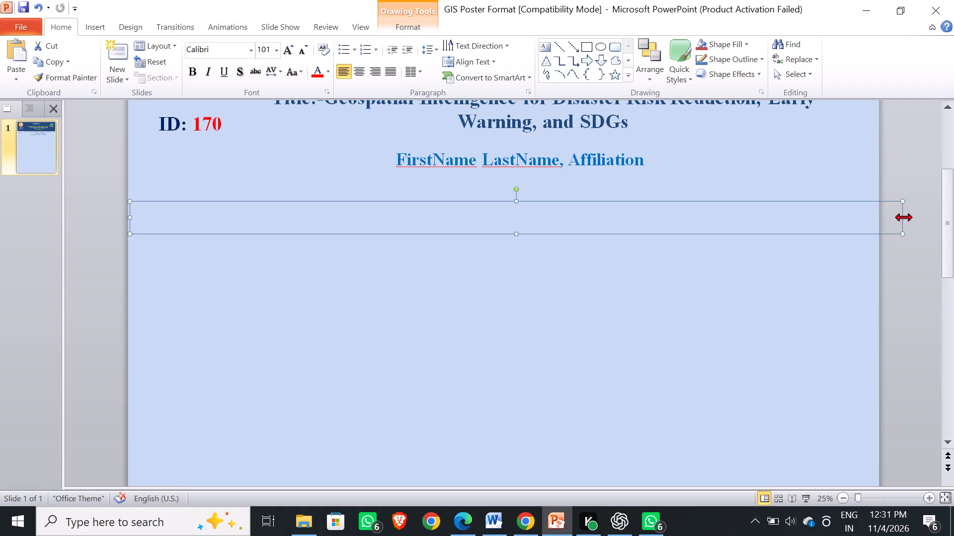
pyautogui.moveTo(902, 216); pyautogui.dragTo(872, 216)
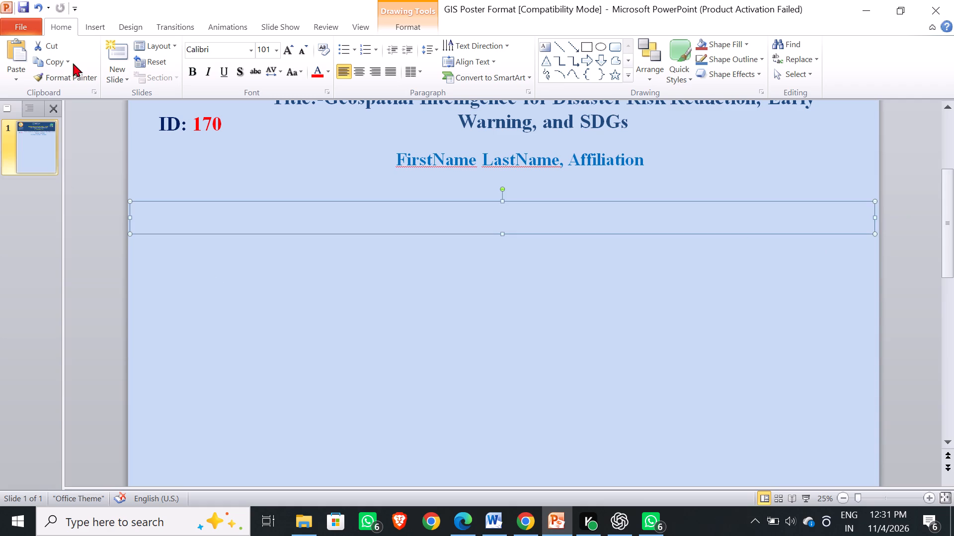
# Bring up the editing and paste options for the empty text box below the author line.
pyautogui.rightClick(159, 225)
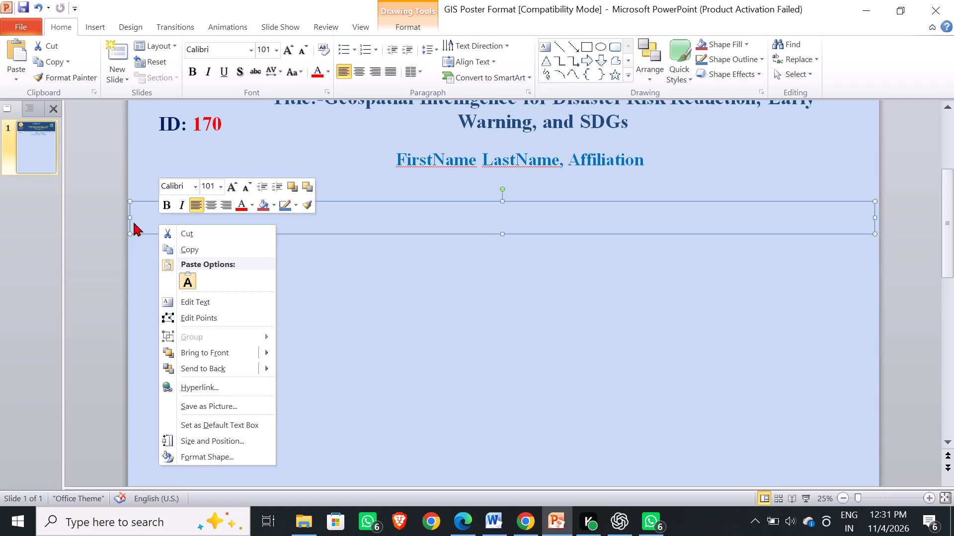
pyautogui.click(134, 222)
pyautogui.rightClick(145, 216)
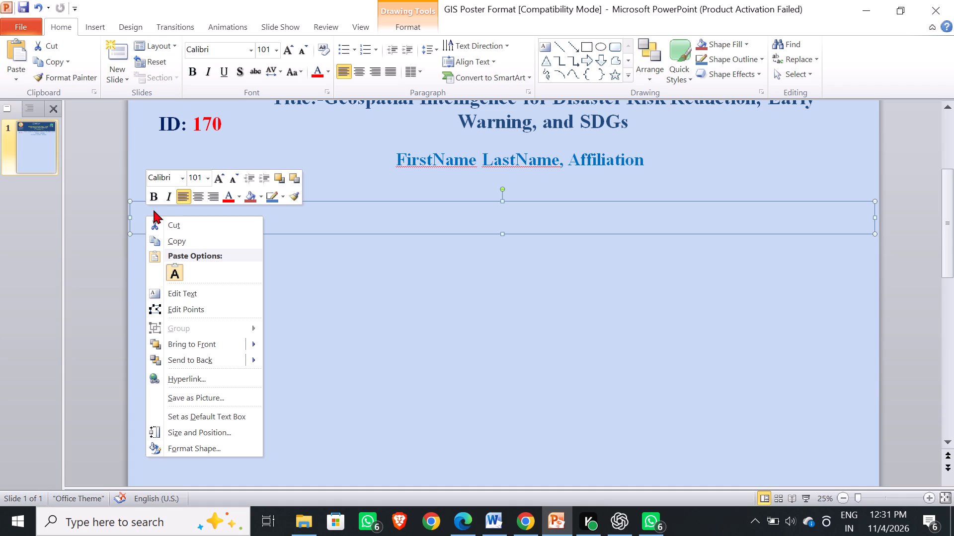
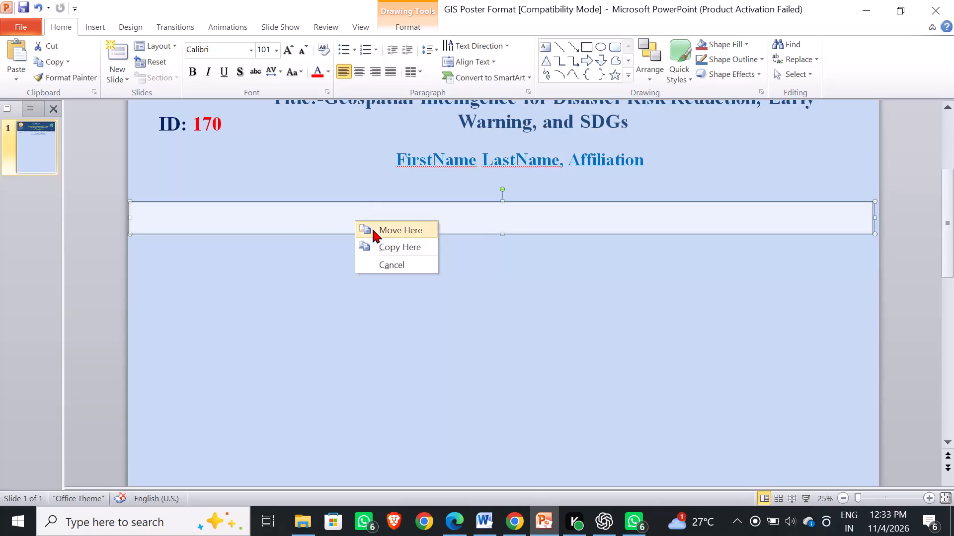
# Shift the empty text box below the author line slightly left so it starts at the poster's left edge.
pyautogui.rightClick(237, 223)
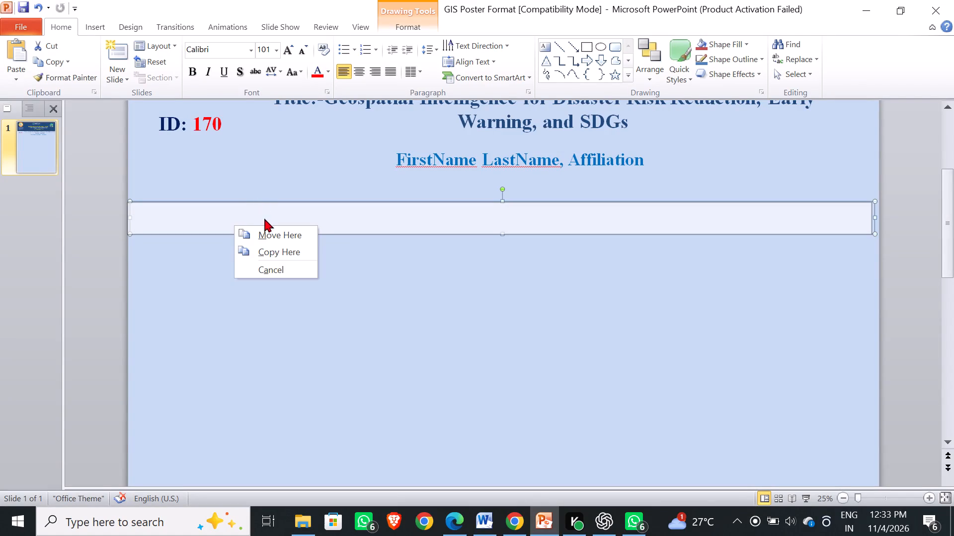
pyautogui.click(265, 232)
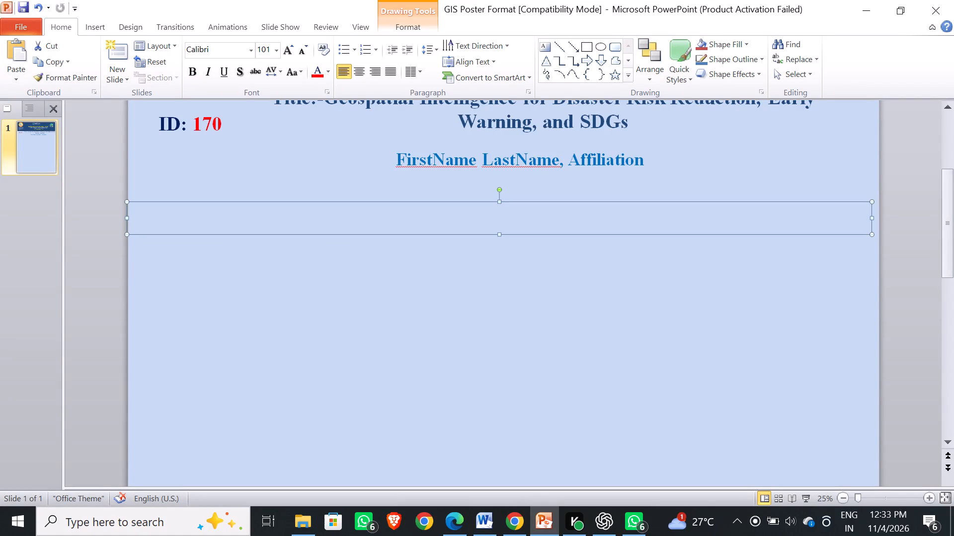
pyautogui.rightClick(258, 222)
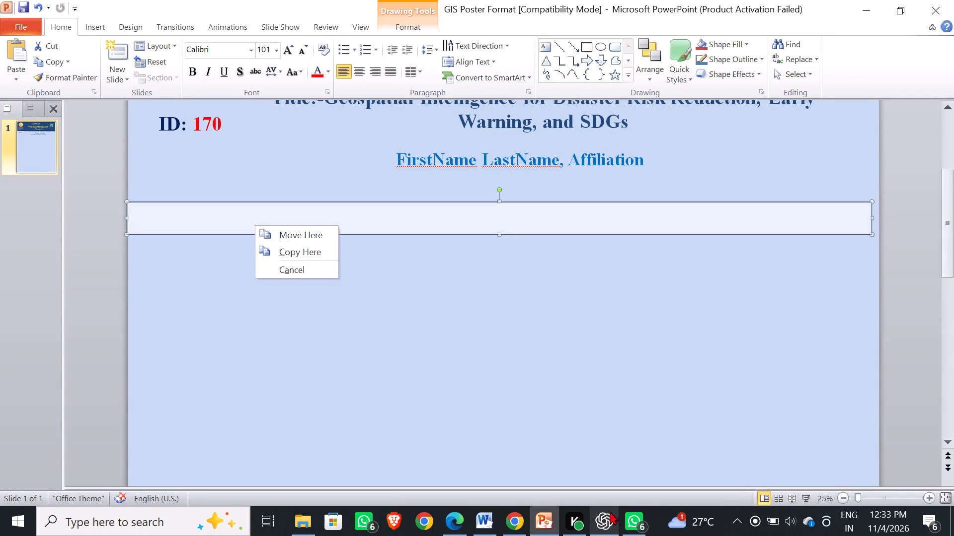
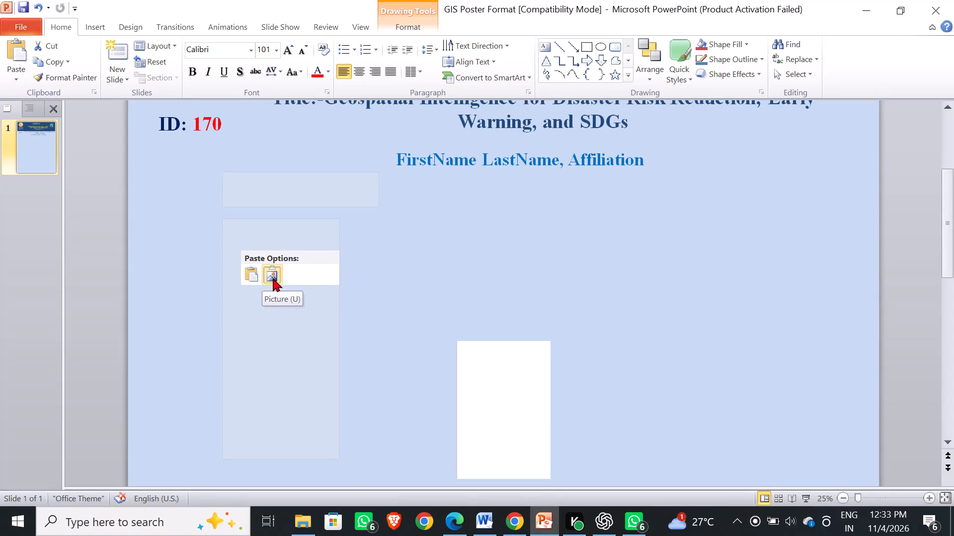
# Paste the copied content onto the poster as a picture.
pyautogui.click(274, 278)
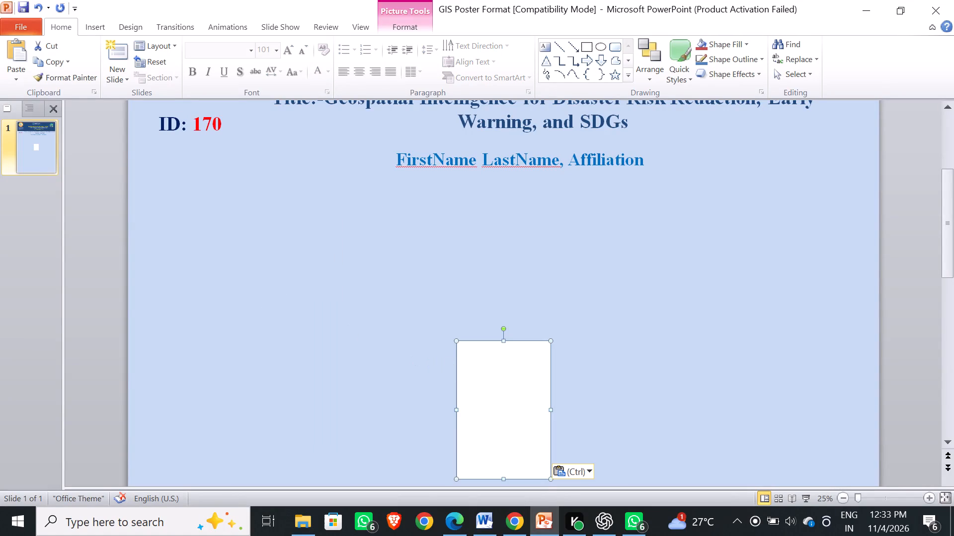
# Enlarge the pasted white picture up to just below the author line and widen it toward the poster's right edge.
pyautogui.moveTo(459, 342); pyautogui.dragTo(308, 354)
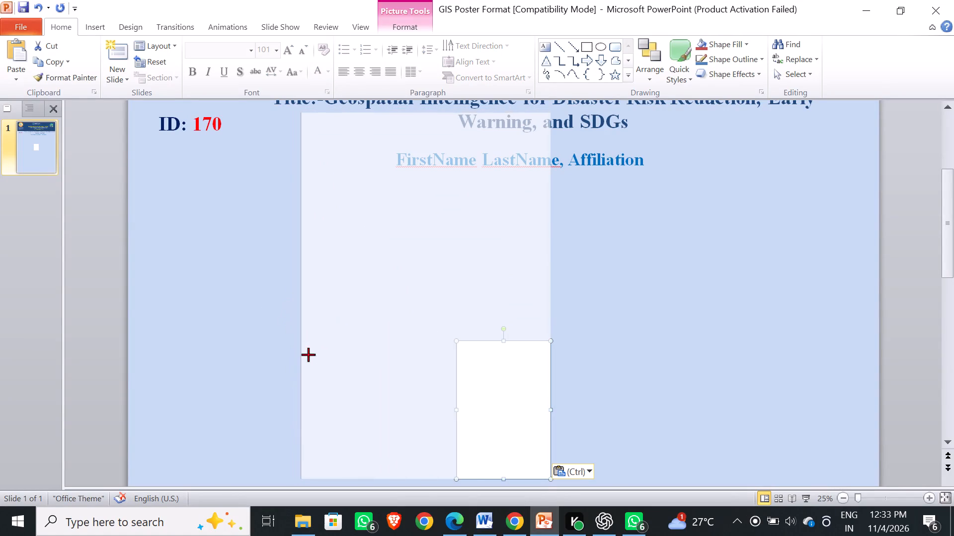
pyautogui.moveTo(308, 354); pyautogui.dragTo(349, 411)
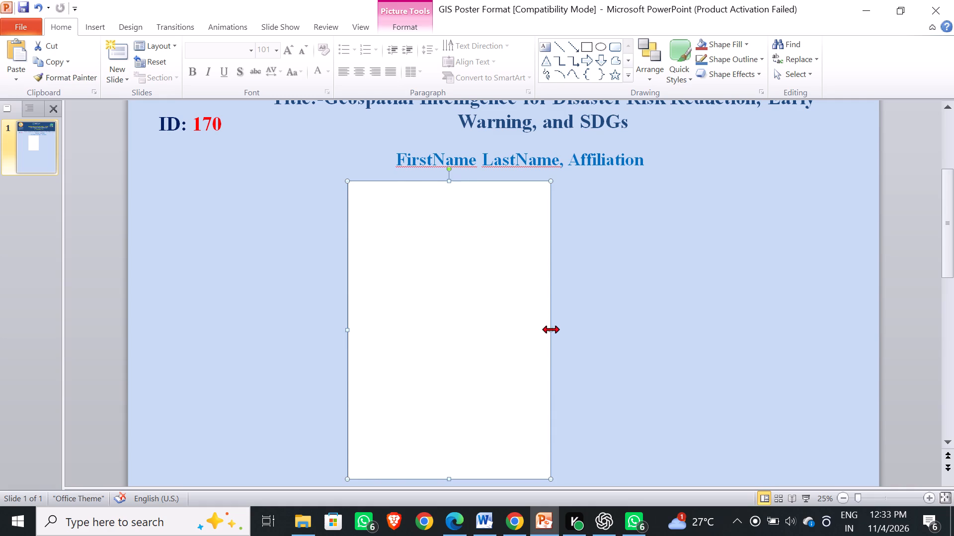
pyautogui.moveTo(552, 329); pyautogui.dragTo(845, 331)
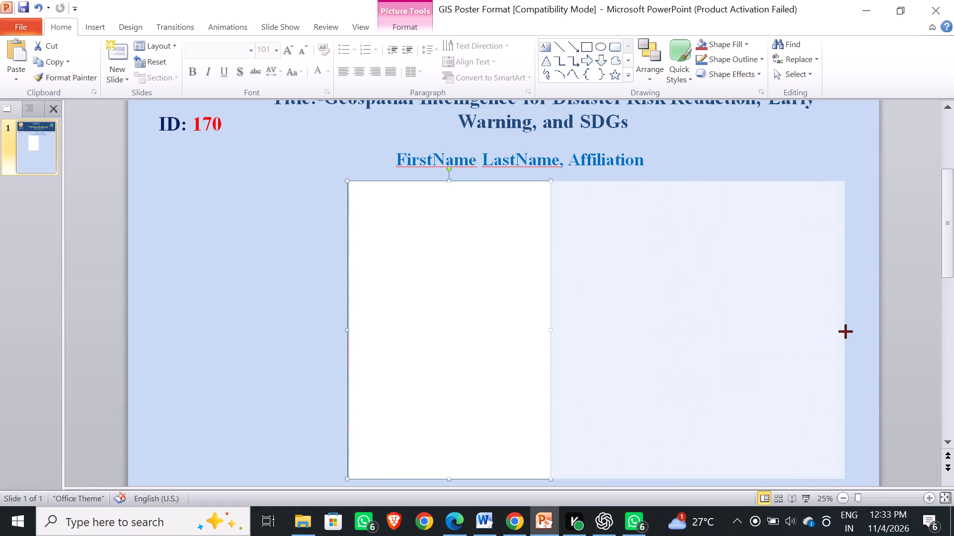
# Widen the white picture below the author line so it spans the poster's width just inside both side edges.
pyautogui.moveTo(845, 331); pyautogui.dragTo(868, 334)
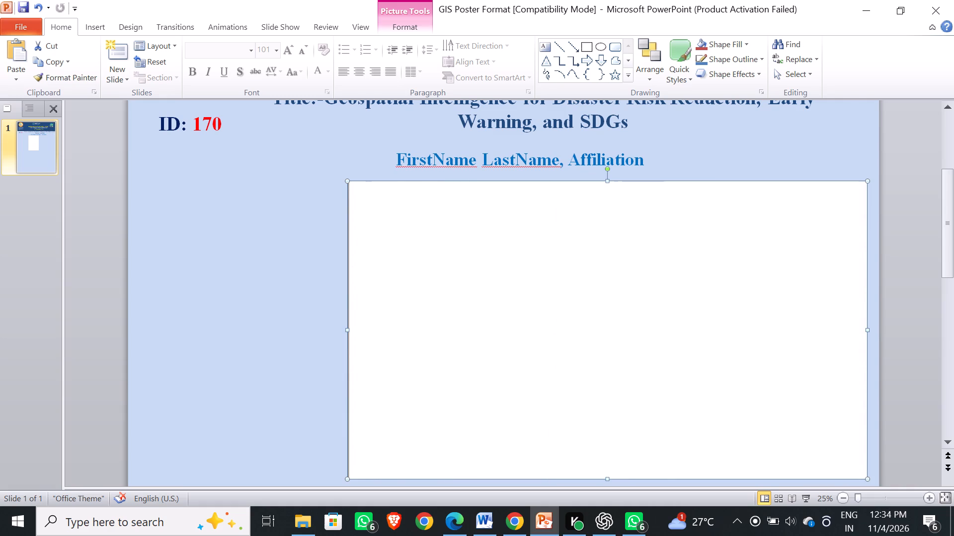
pyautogui.moveTo(345, 331); pyautogui.dragTo(165, 336)
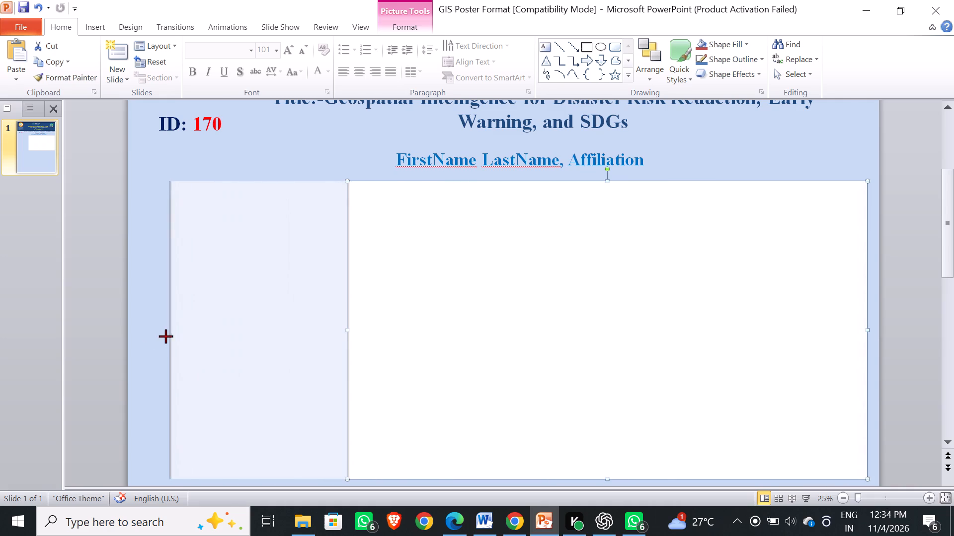
pyautogui.moveTo(165, 336); pyautogui.dragTo(140, 340)
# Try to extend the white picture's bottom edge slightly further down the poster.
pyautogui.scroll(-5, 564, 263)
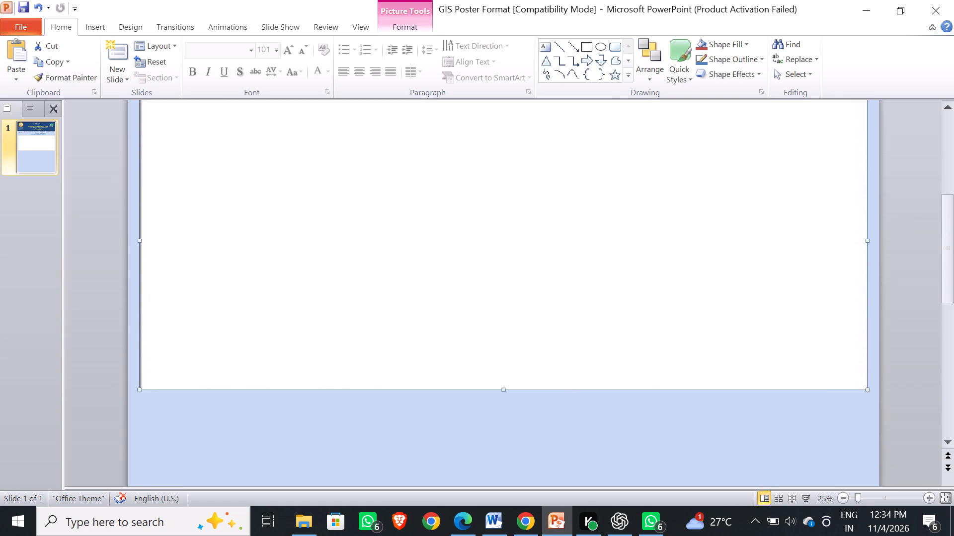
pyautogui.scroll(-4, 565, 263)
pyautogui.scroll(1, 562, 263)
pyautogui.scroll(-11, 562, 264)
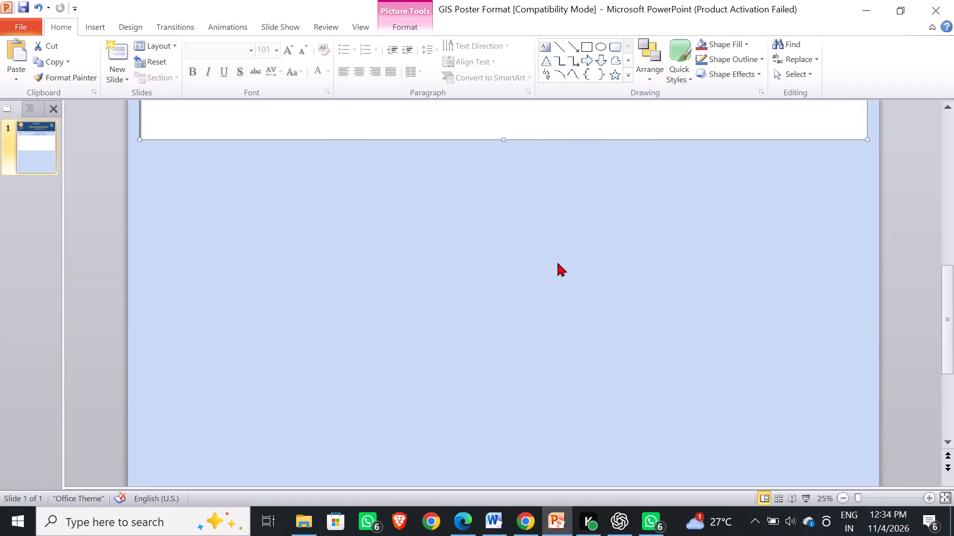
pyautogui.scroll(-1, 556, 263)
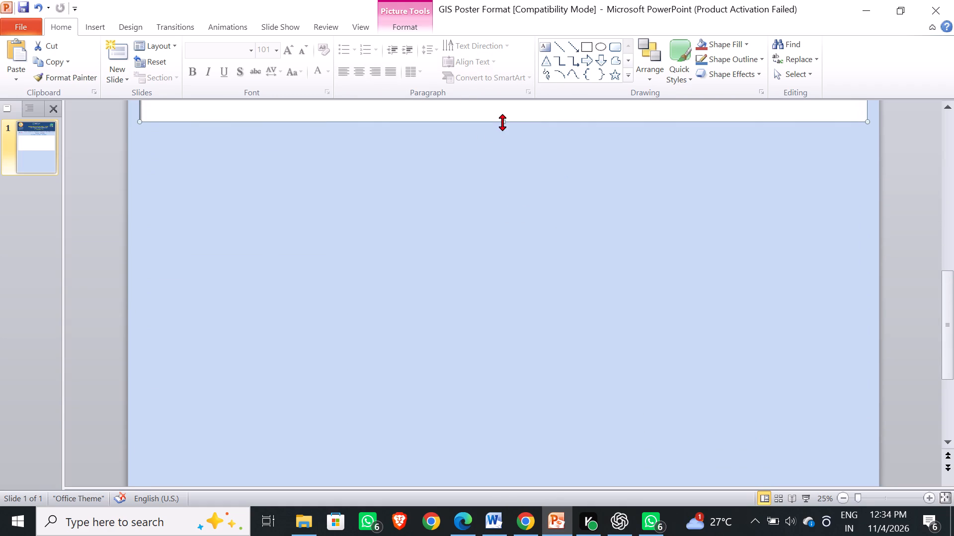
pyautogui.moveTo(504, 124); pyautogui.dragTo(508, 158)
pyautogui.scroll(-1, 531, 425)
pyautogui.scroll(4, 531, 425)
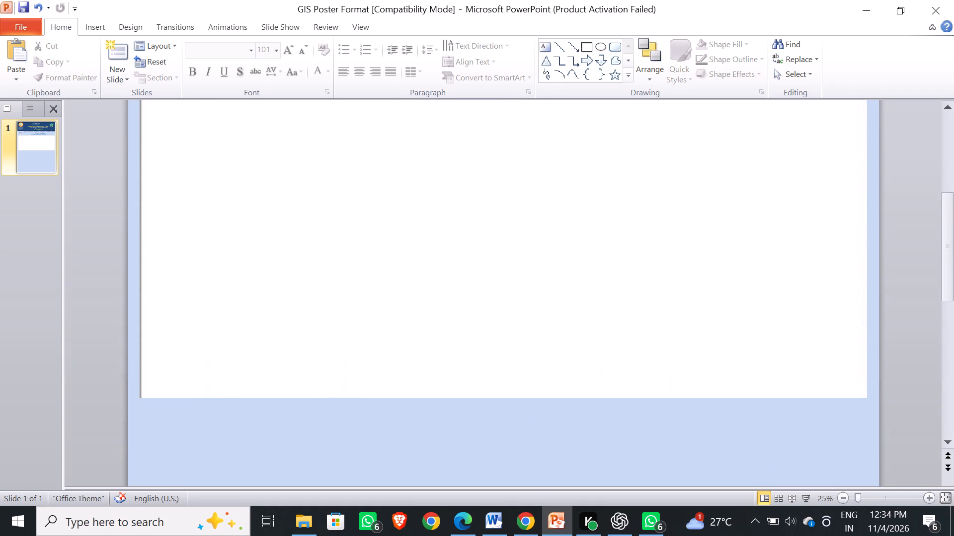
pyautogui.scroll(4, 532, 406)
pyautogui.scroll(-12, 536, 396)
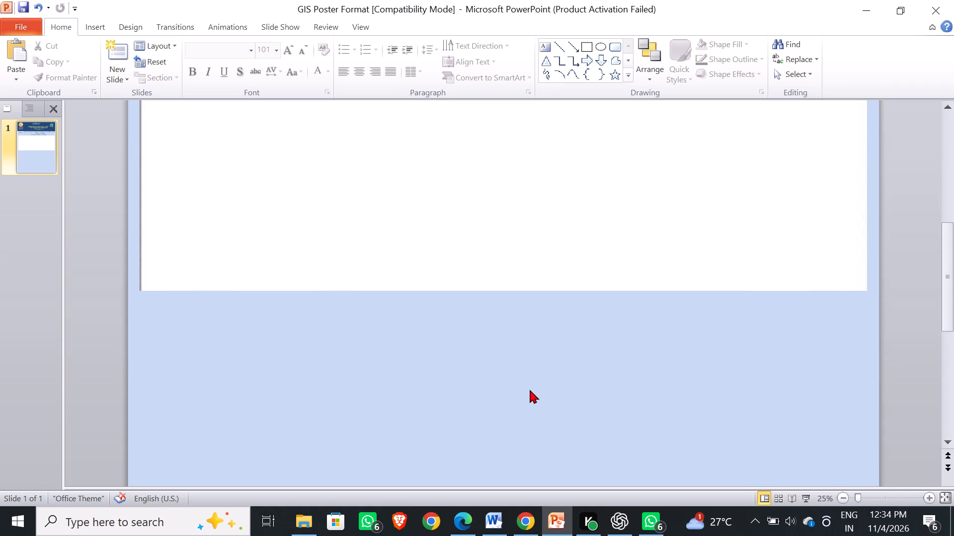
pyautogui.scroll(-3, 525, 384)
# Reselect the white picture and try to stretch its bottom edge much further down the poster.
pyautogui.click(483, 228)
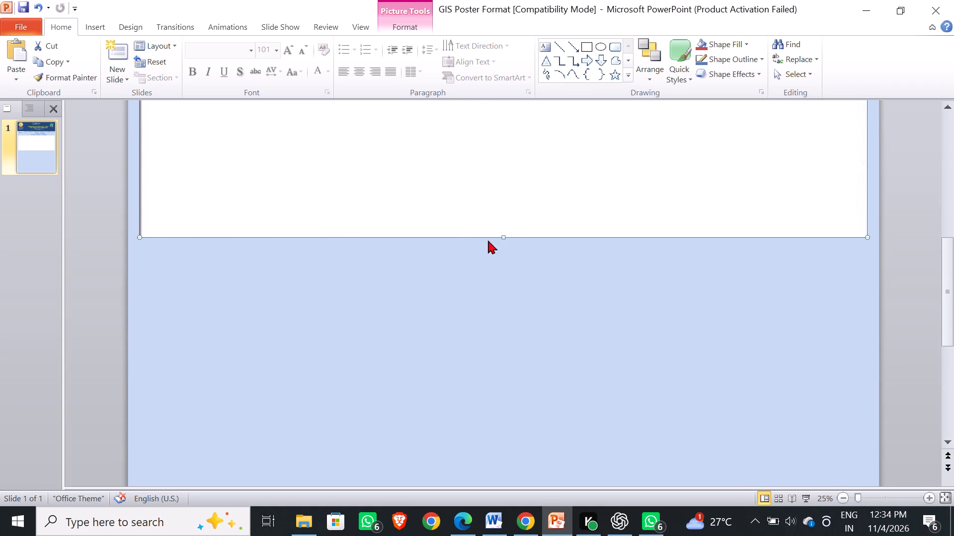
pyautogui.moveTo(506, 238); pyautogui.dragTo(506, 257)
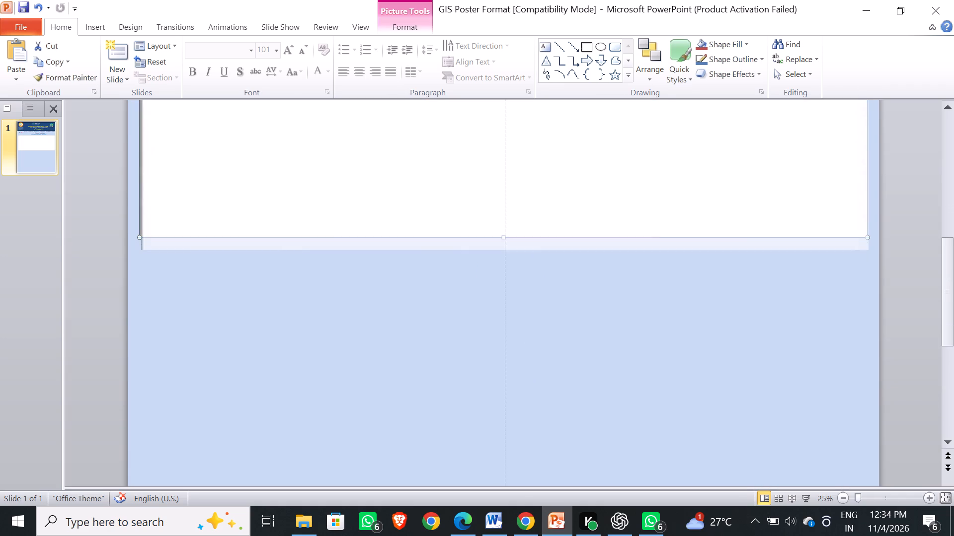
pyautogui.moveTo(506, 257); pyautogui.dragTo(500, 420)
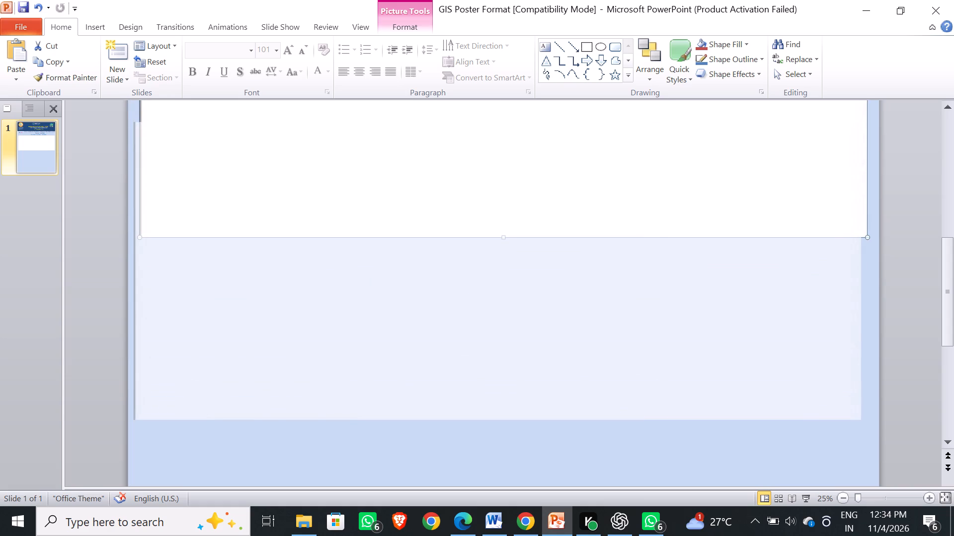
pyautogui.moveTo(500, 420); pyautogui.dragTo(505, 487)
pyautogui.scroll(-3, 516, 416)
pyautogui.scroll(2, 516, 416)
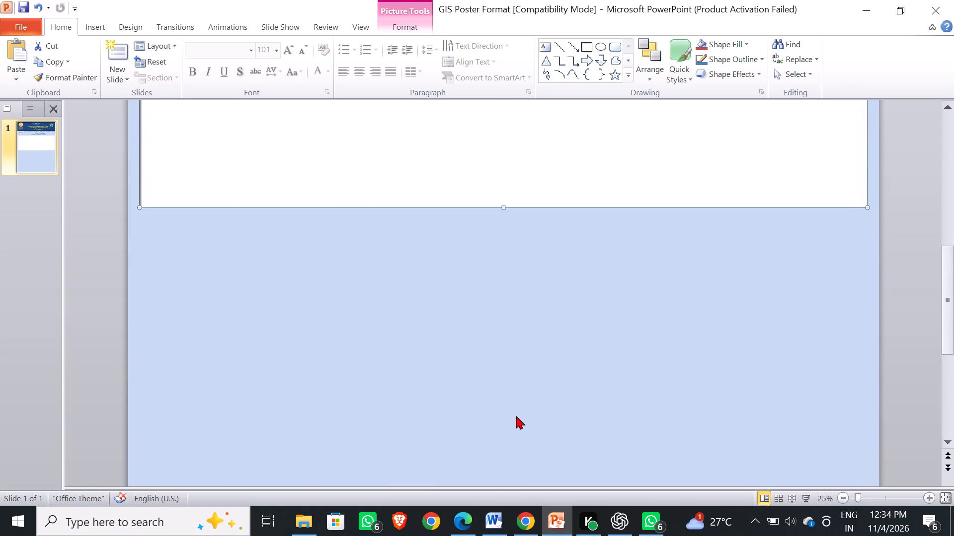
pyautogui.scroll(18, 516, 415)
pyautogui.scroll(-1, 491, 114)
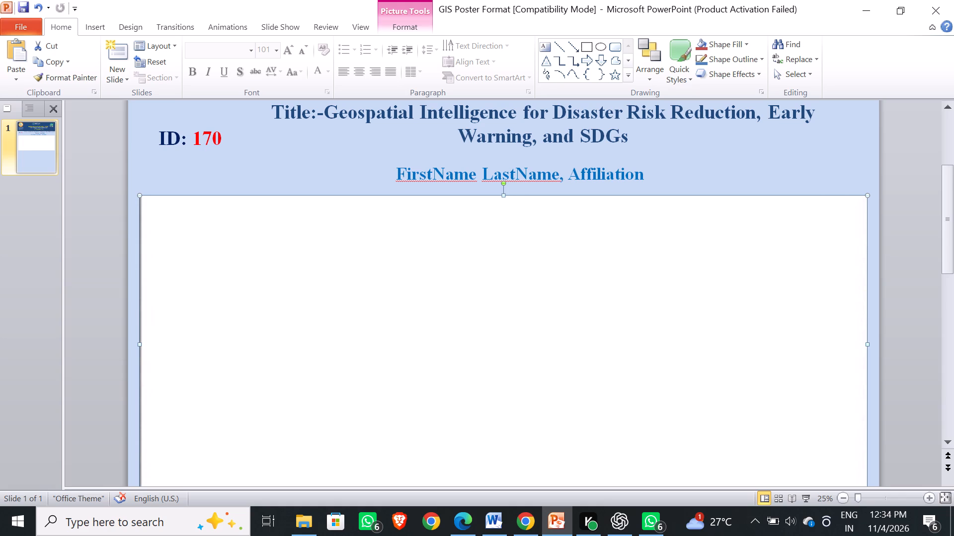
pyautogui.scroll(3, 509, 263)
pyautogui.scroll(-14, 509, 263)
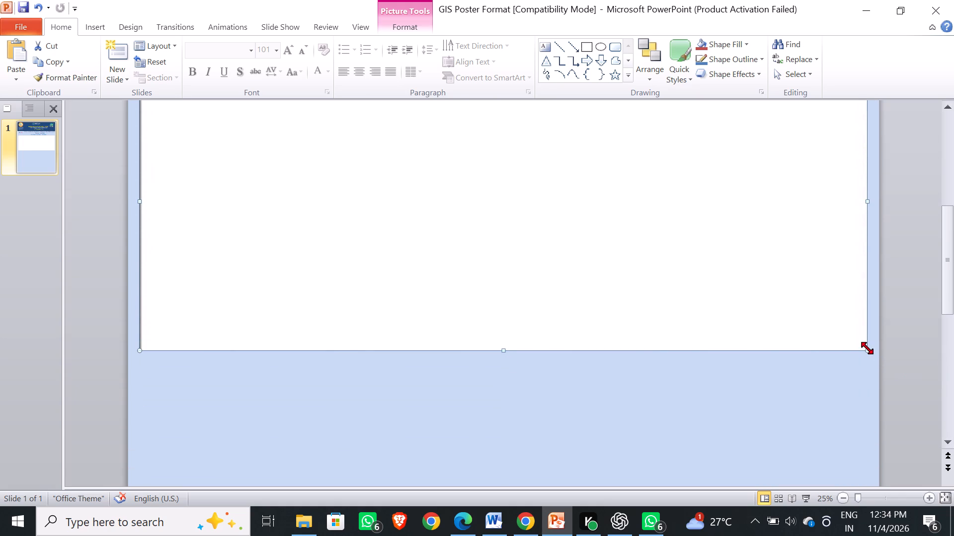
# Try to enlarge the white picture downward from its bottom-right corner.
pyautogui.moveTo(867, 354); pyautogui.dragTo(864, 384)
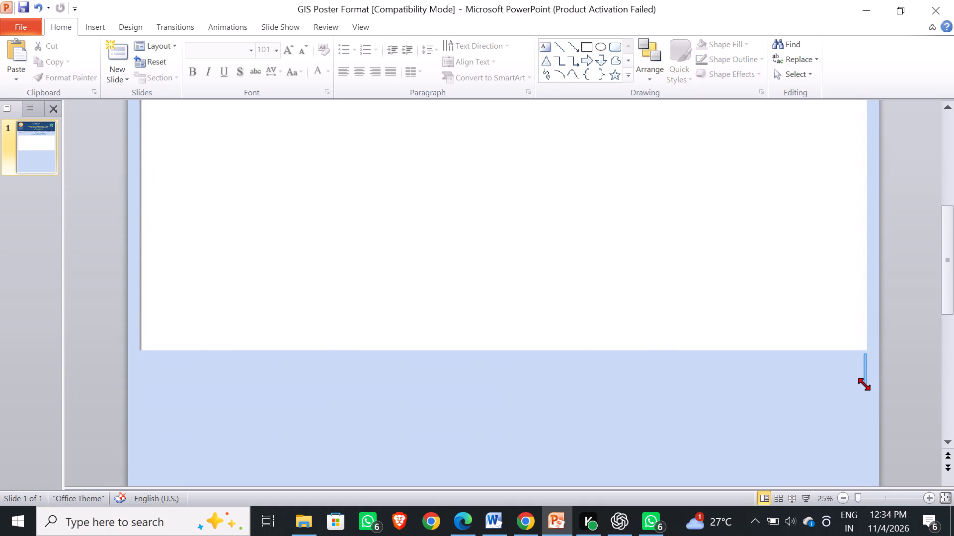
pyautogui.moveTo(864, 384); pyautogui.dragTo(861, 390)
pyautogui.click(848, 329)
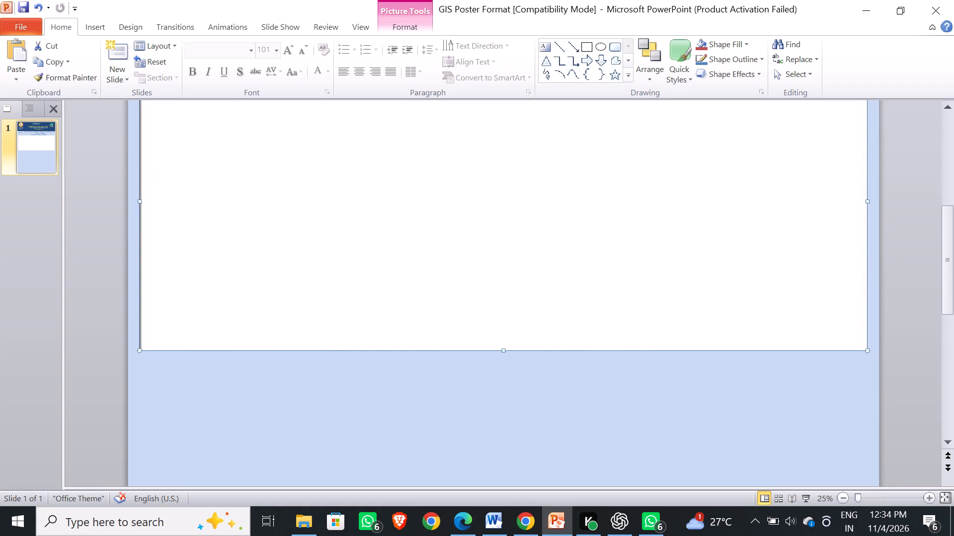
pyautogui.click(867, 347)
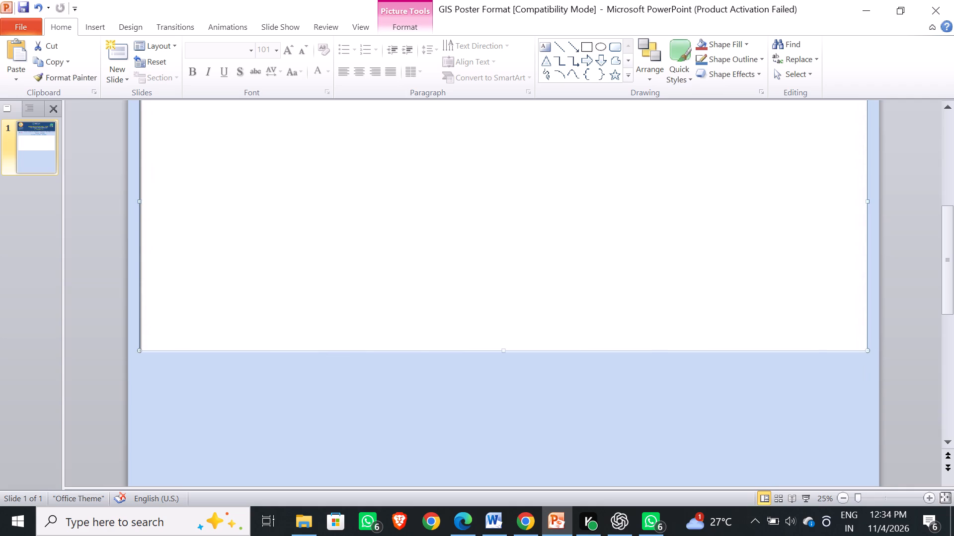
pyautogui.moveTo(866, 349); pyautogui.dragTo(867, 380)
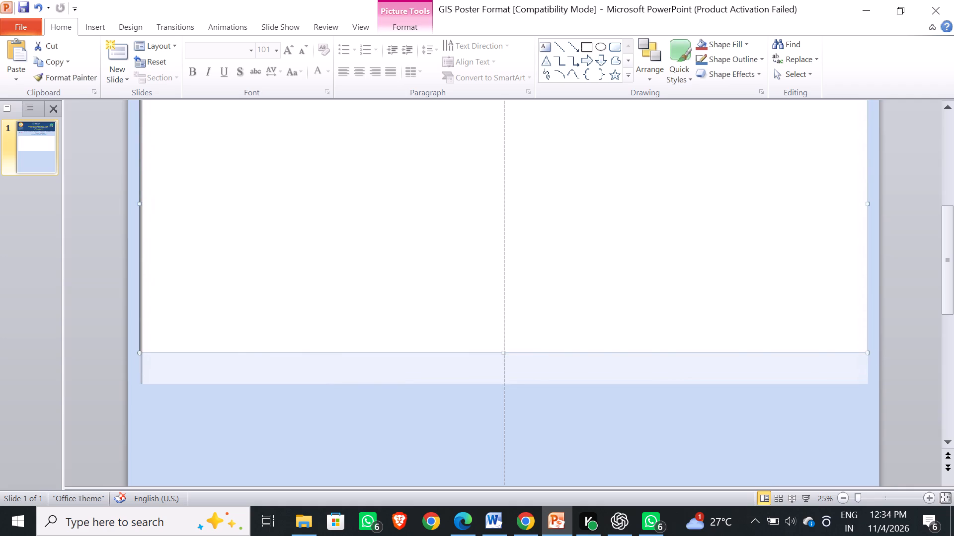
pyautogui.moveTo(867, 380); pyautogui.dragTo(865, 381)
# Move the white picture up so its top edge sits just below the FirstName LastName, Affiliation line.
pyautogui.scroll(7, 784, 336)
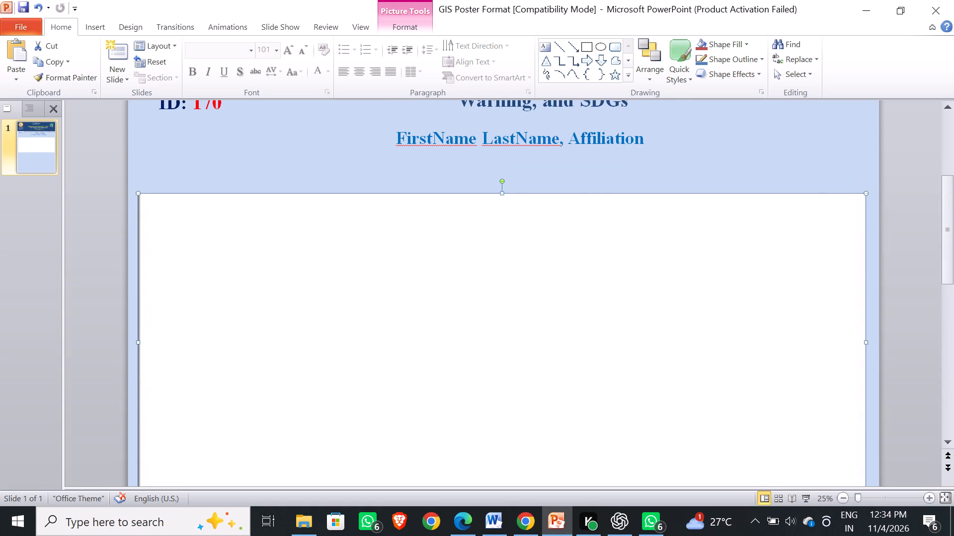
pyautogui.moveTo(583, 275); pyautogui.dragTo(581, 250)
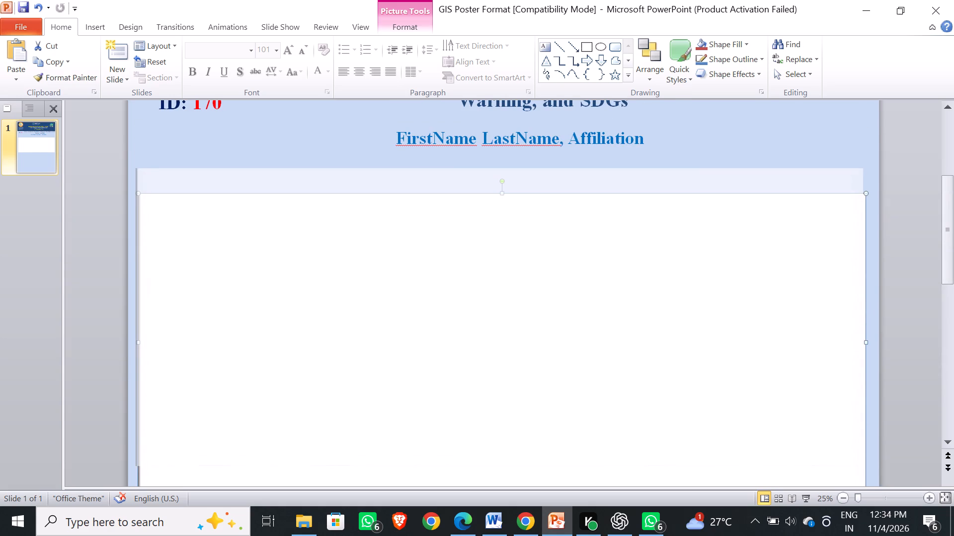
pyautogui.moveTo(581, 250); pyautogui.dragTo(581, 252)
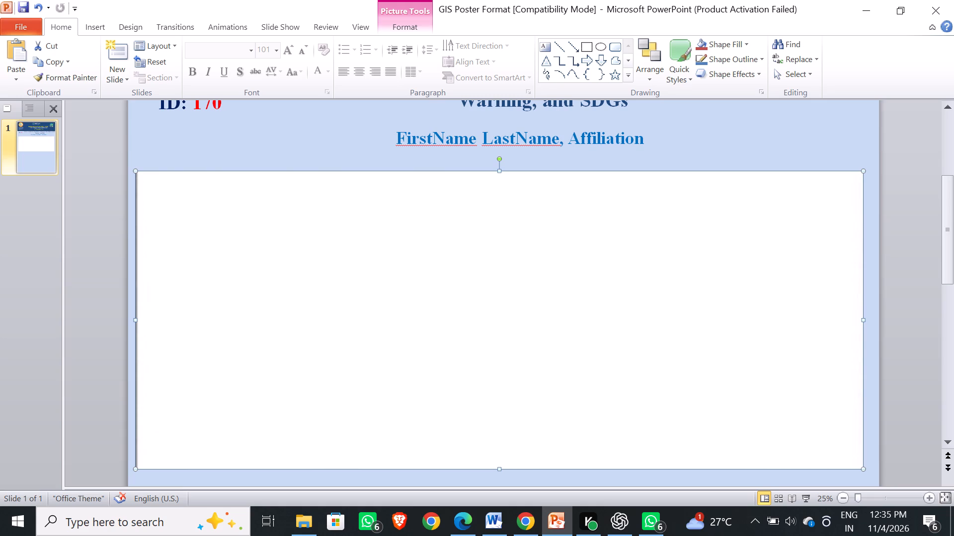
pyautogui.click(221, 227)
pyautogui.click(322, 150)
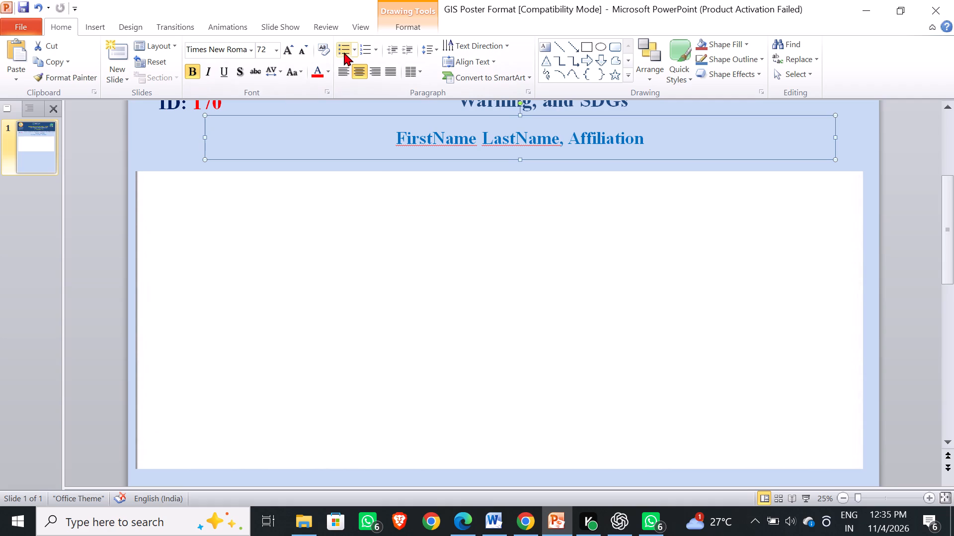
# Draw a straight horizontal line across the white picture's full width, a little below its top edge.
pyautogui.click(99, 30)
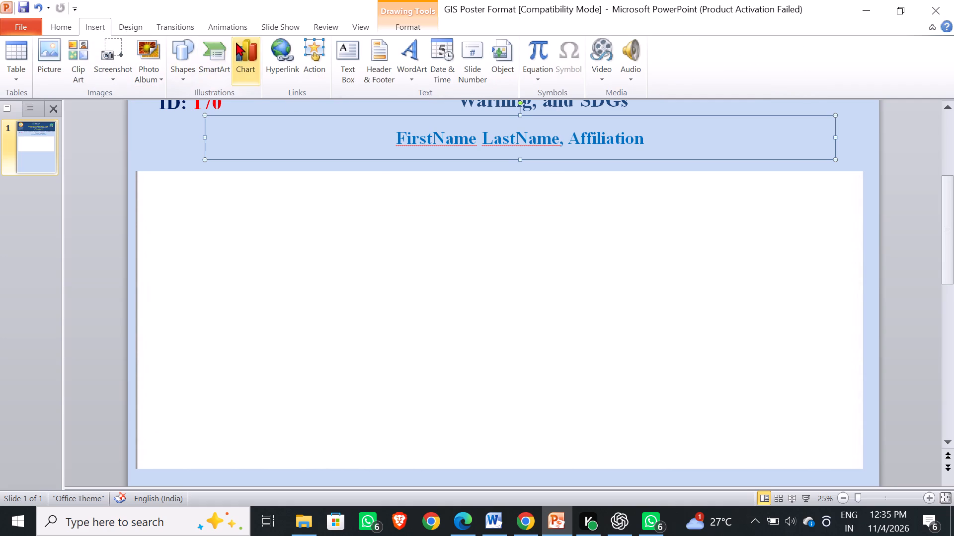
pyautogui.click(178, 74)
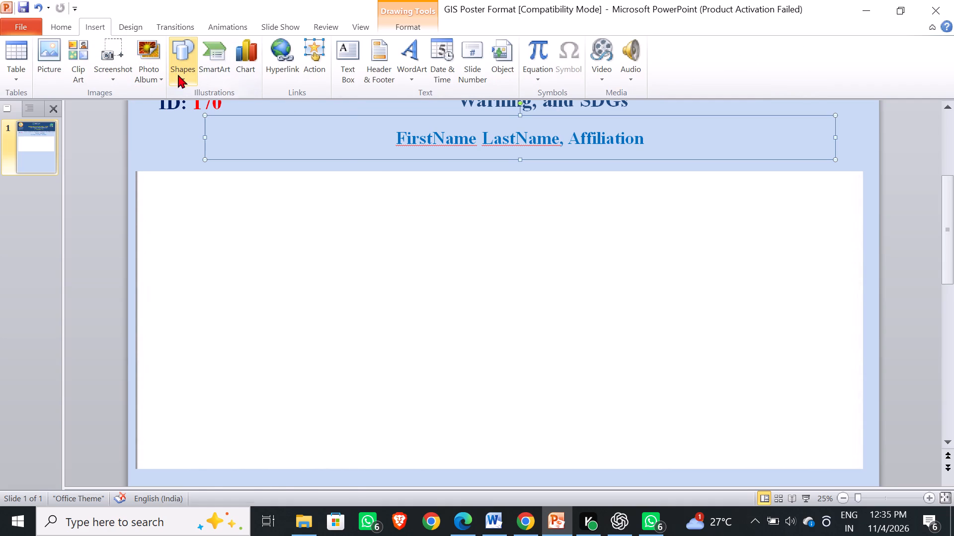
pyautogui.click(193, 109)
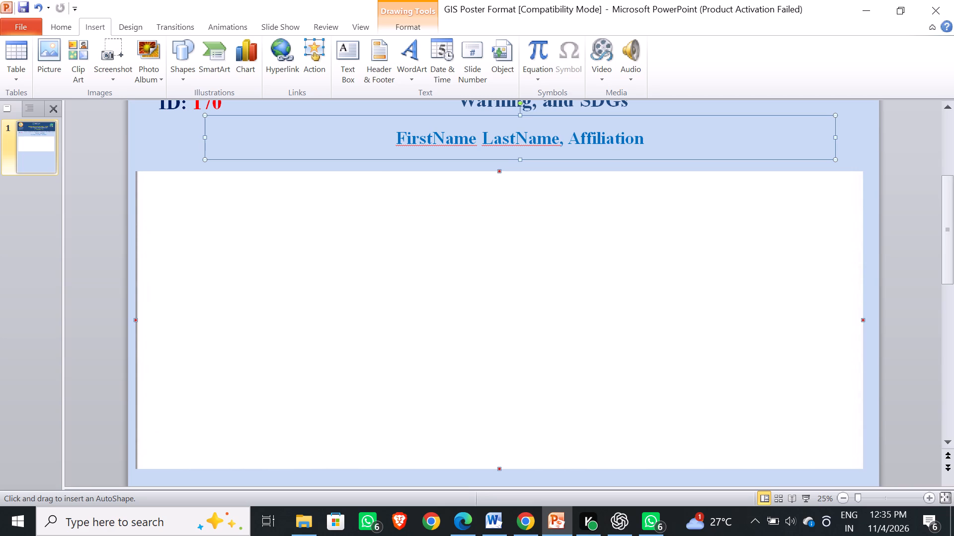
pyautogui.click(136, 204)
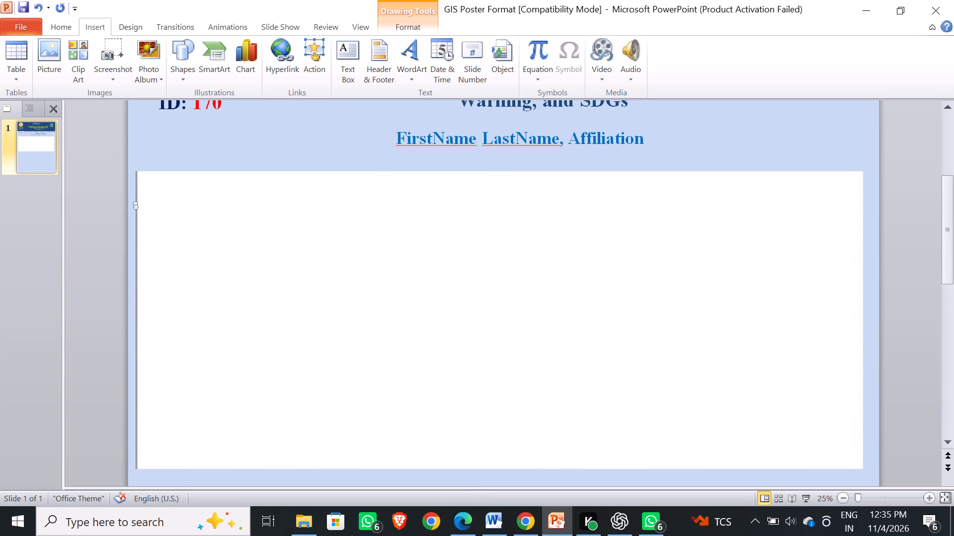
pyautogui.moveTo(136, 208); pyautogui.dragTo(248, 210)
pyautogui.moveTo(248, 210); pyautogui.dragTo(863, 203)
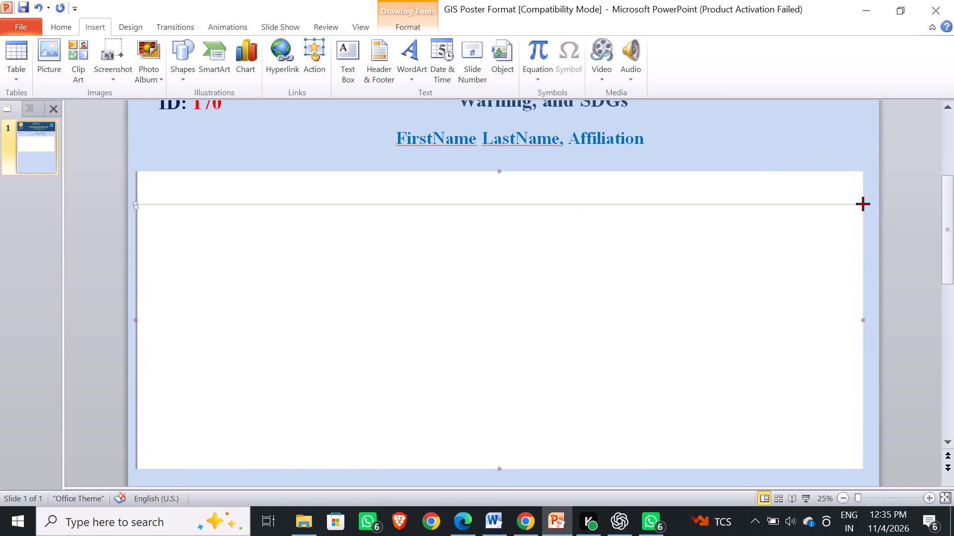
pyautogui.moveTo(863, 203); pyautogui.dragTo(863, 203)
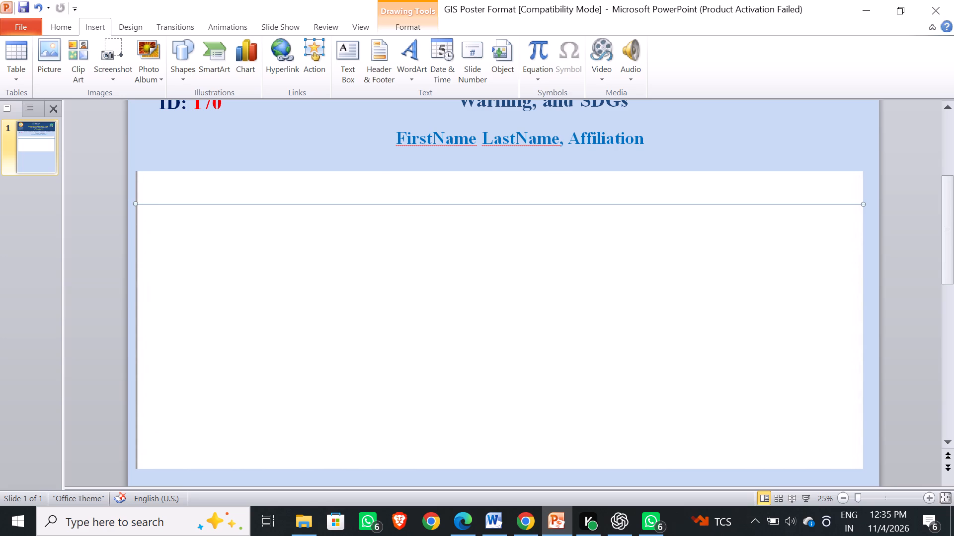
# Draw a vertical line through the white picture's centre, from its top-edge midpoint to its bottom-edge midpoint.
pyautogui.click(181, 83)
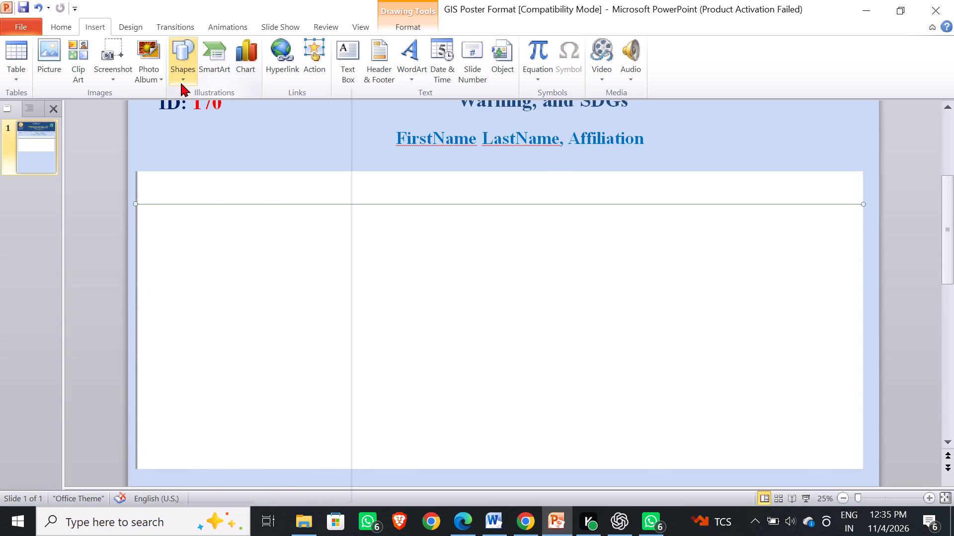
pyautogui.click(193, 110)
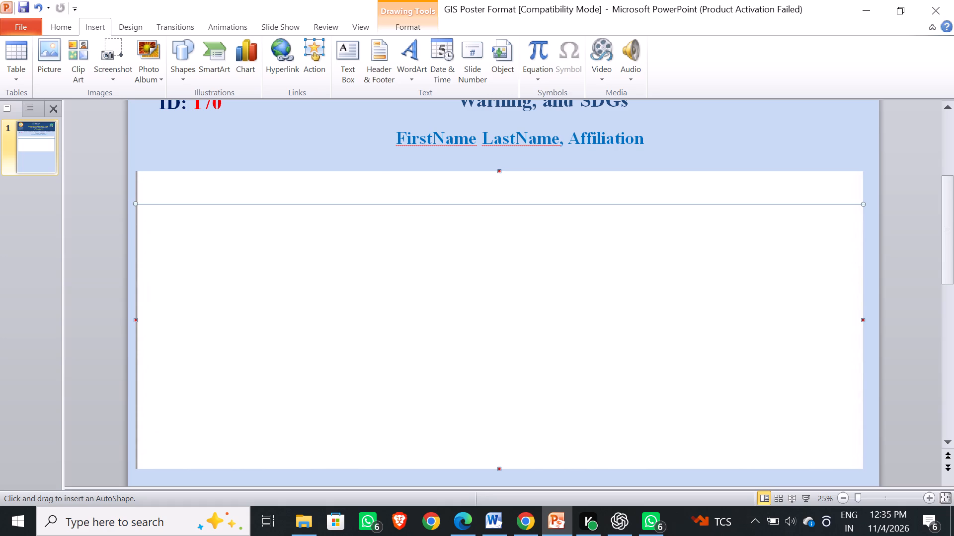
pyautogui.moveTo(499, 171); pyautogui.dragTo(490, 428)
pyautogui.moveTo(490, 428); pyautogui.dragTo(499, 469)
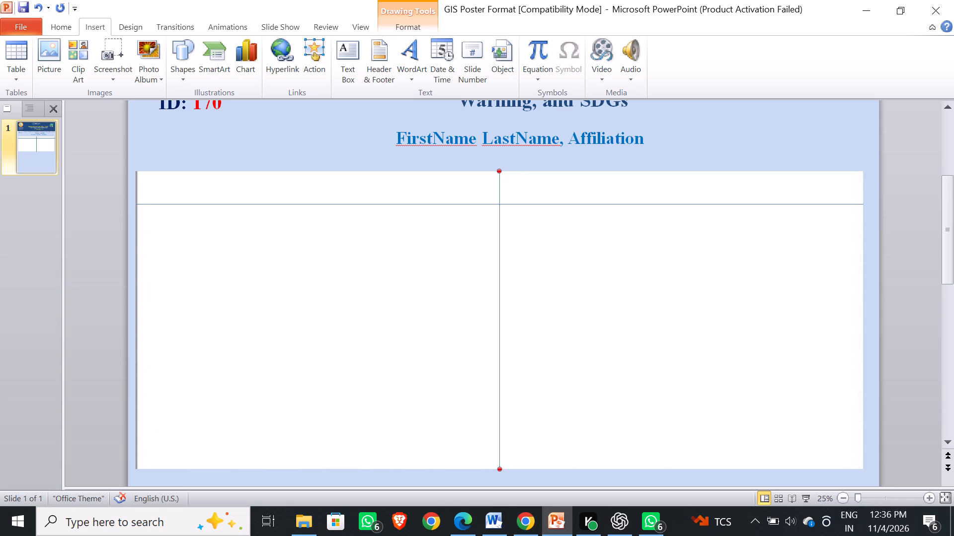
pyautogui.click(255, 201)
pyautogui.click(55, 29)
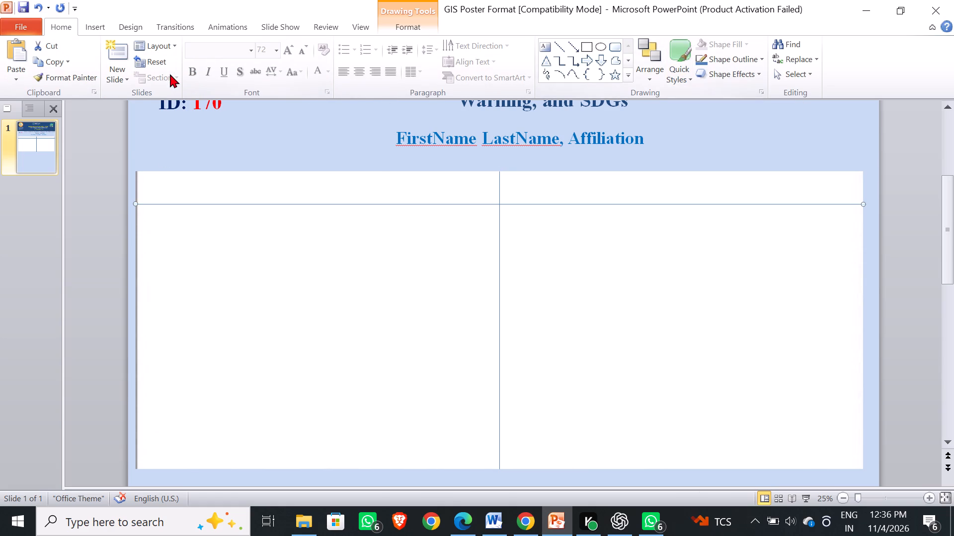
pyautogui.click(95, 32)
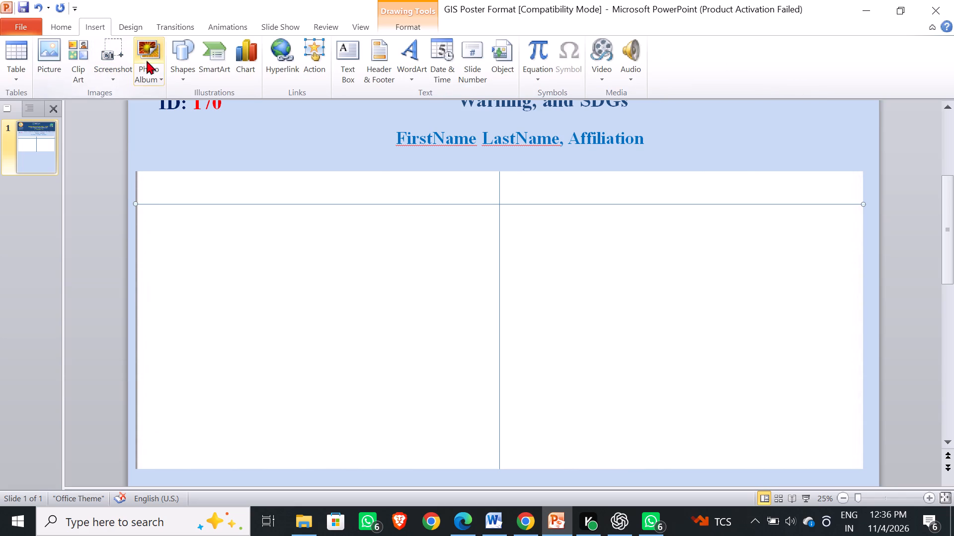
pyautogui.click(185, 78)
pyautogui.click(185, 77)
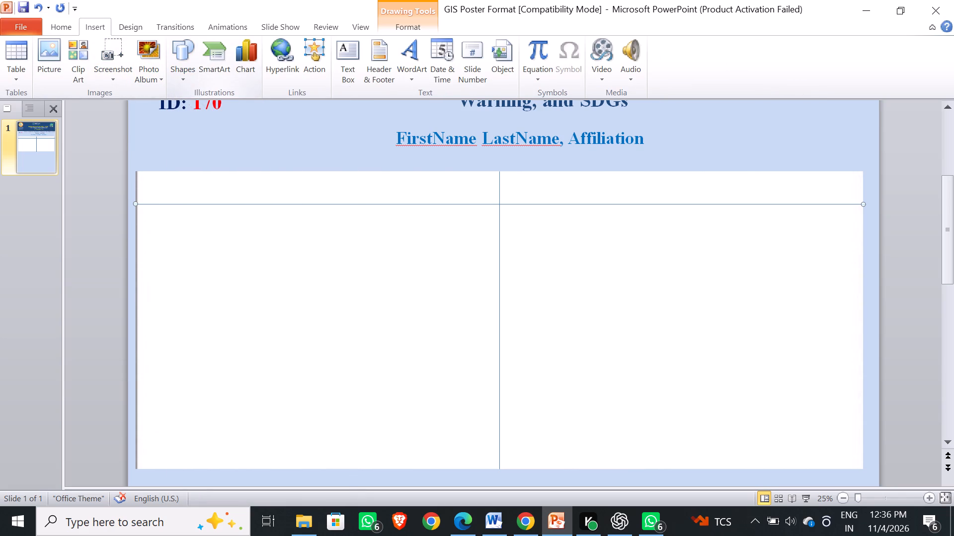
# Draw a wide text box in the left header cell, fitted between the white picture's top edge and the horizontal line.
pyautogui.scroll(-3, 225, 321)
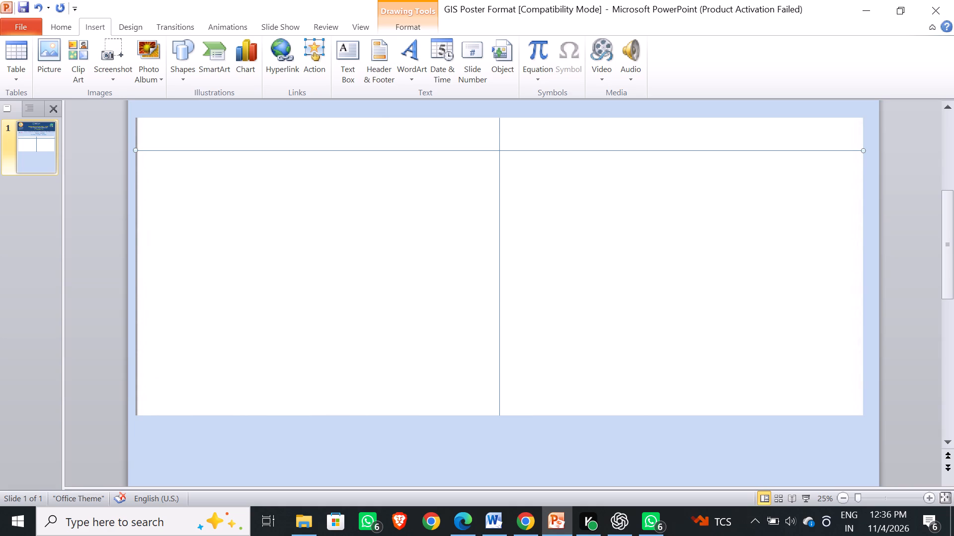
pyautogui.click(213, 137)
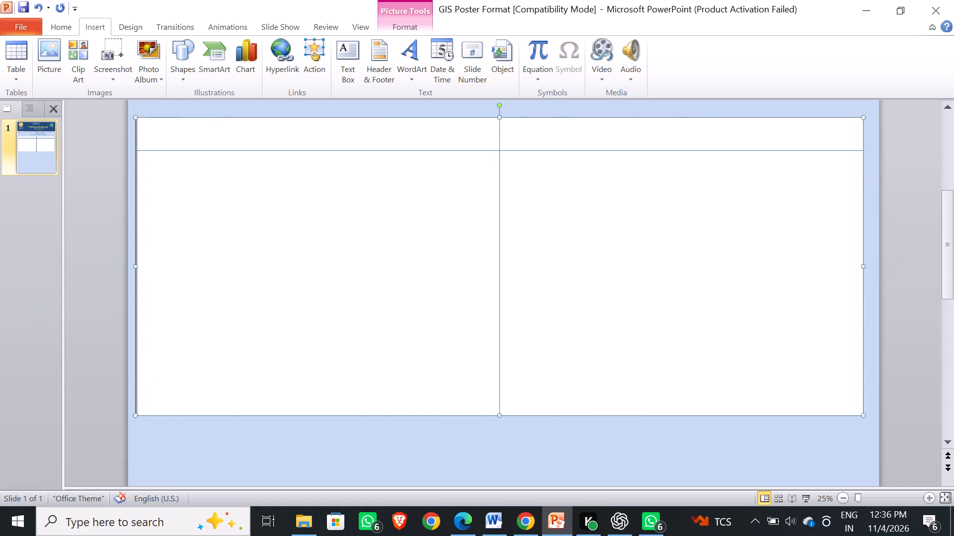
pyautogui.click(212, 140)
pyautogui.click(60, 26)
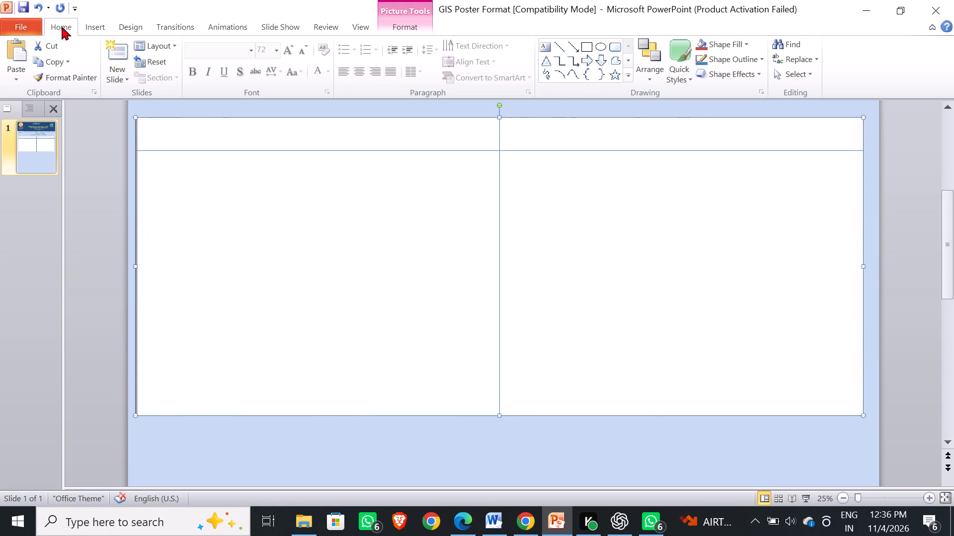
pyautogui.click(166, 140)
pyautogui.click(540, 44)
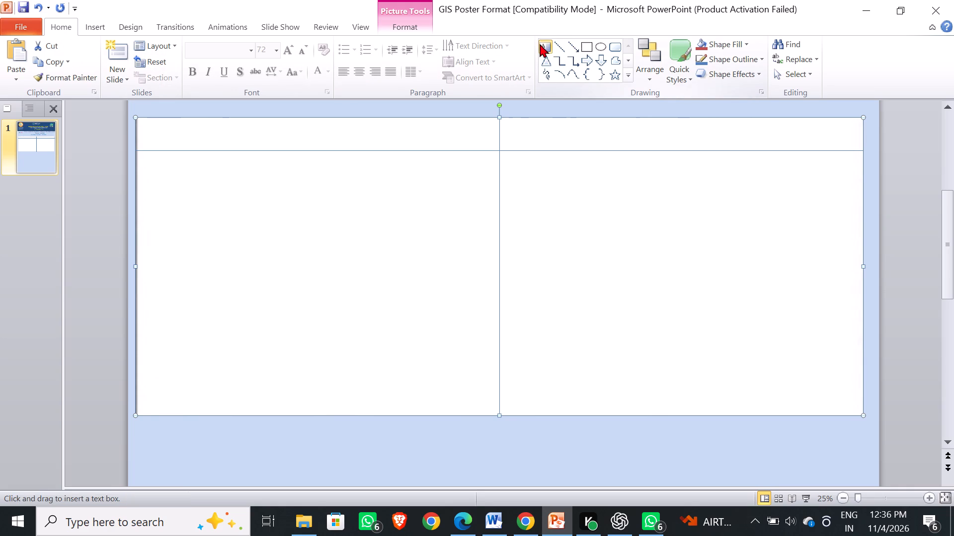
pyautogui.moveTo(180, 126); pyautogui.dragTo(230, 150)
pyautogui.moveTo(230, 150); pyautogui.dragTo(407, 145)
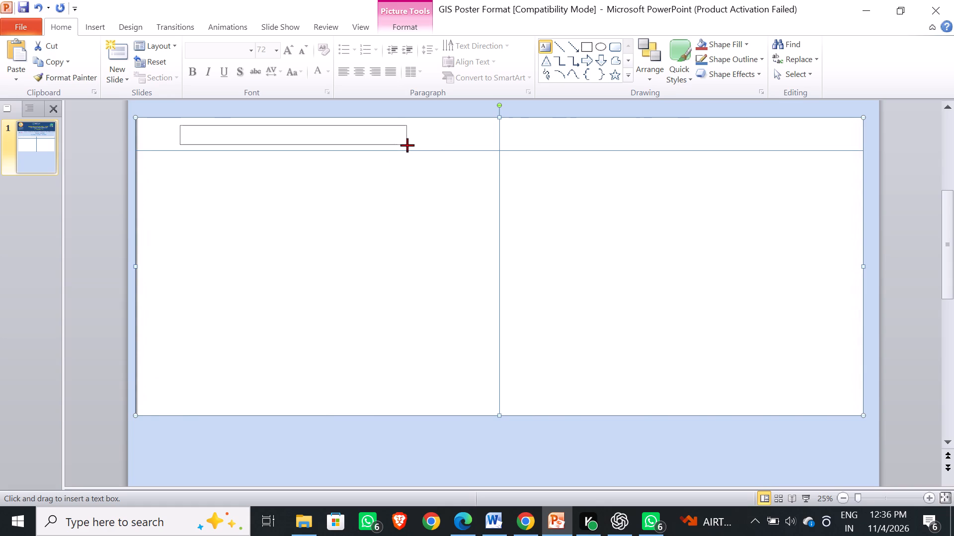
pyautogui.moveTo(407, 145); pyautogui.dragTo(436, 145)
pyautogui.moveTo(299, 140); pyautogui.dragTo(272, 133)
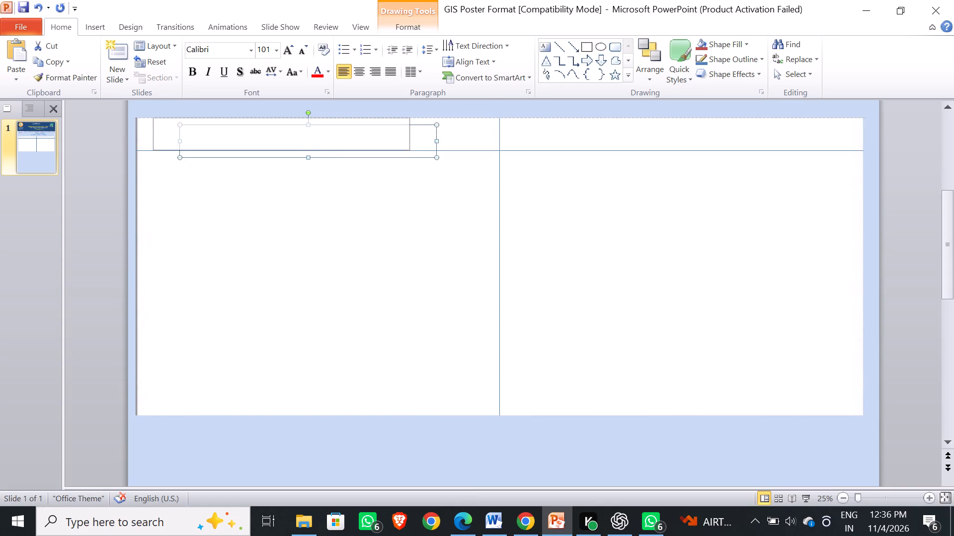
pyautogui.moveTo(272, 133); pyautogui.dragTo(269, 132)
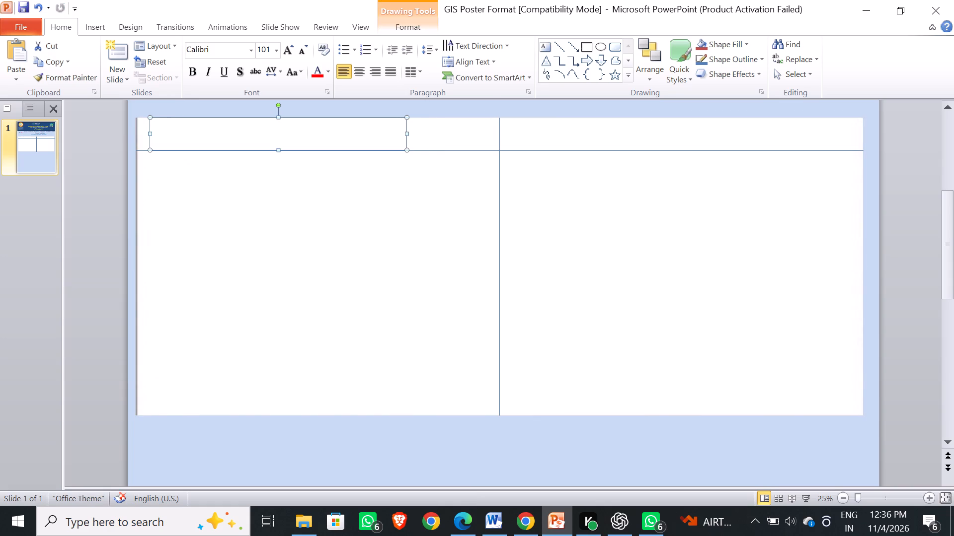
# Enter the heading "Introduction" in the new text box in the left header cell.
pyautogui.click(163, 131)
pyautogui.hotkey('shift', 'i')
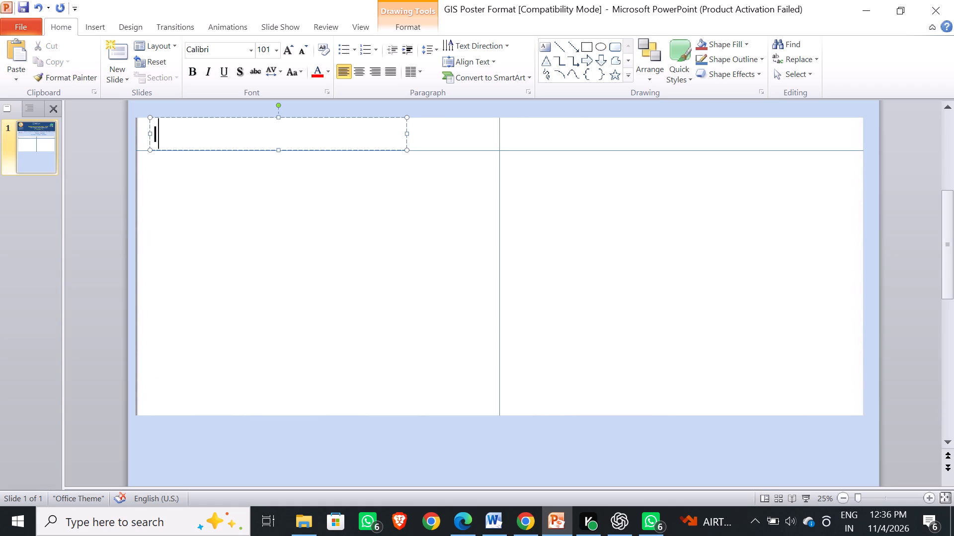
pyautogui.write('ntroductio')
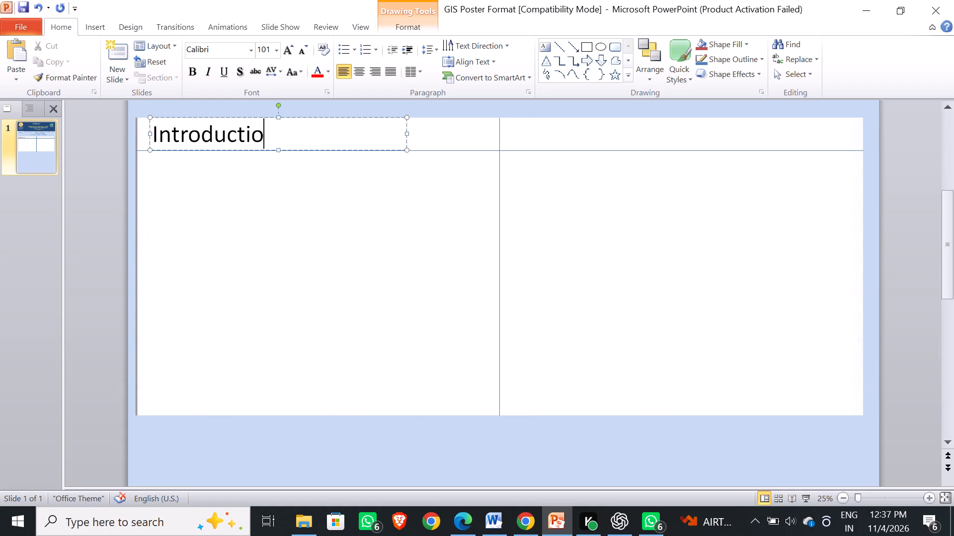
pyautogui.press('n')
# Reduce the font size of the "Introduction" heading to 88.
pyautogui.moveTo(154, 134); pyautogui.dragTo(276, 139)
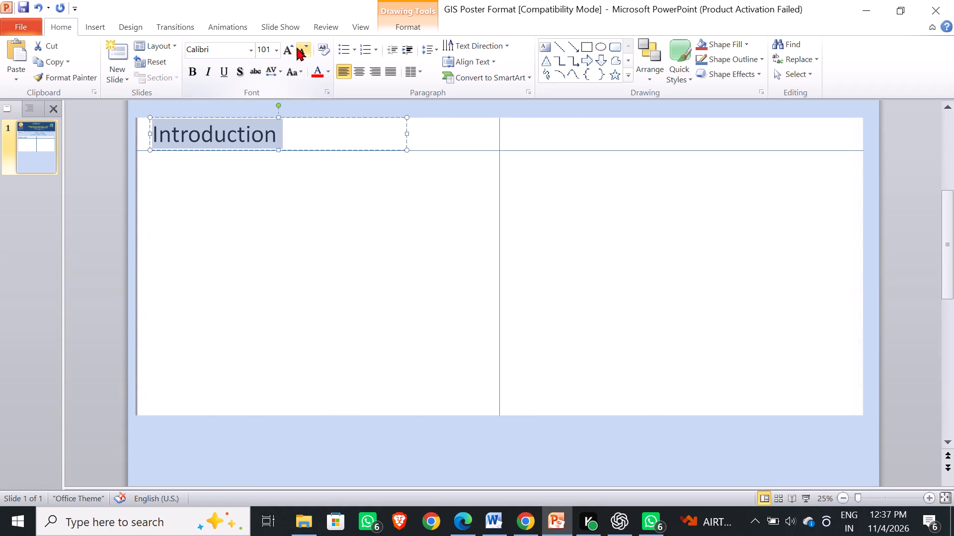
pyautogui.click(298, 49)
pyautogui.click(300, 50)
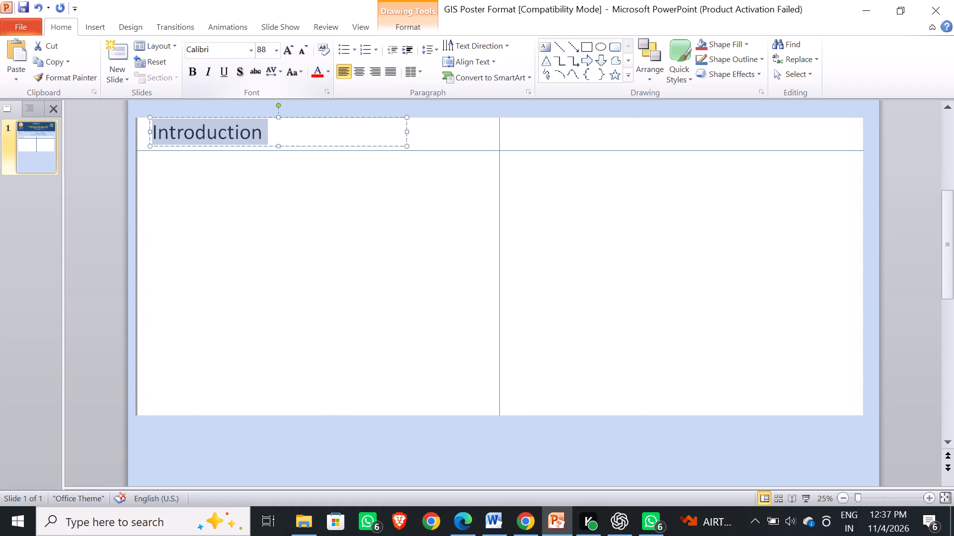
# Move the "Introduction" text box to the right so the heading sits near the middle of the left header cell.
pyautogui.moveTo(295, 130); pyautogui.dragTo(341, 131)
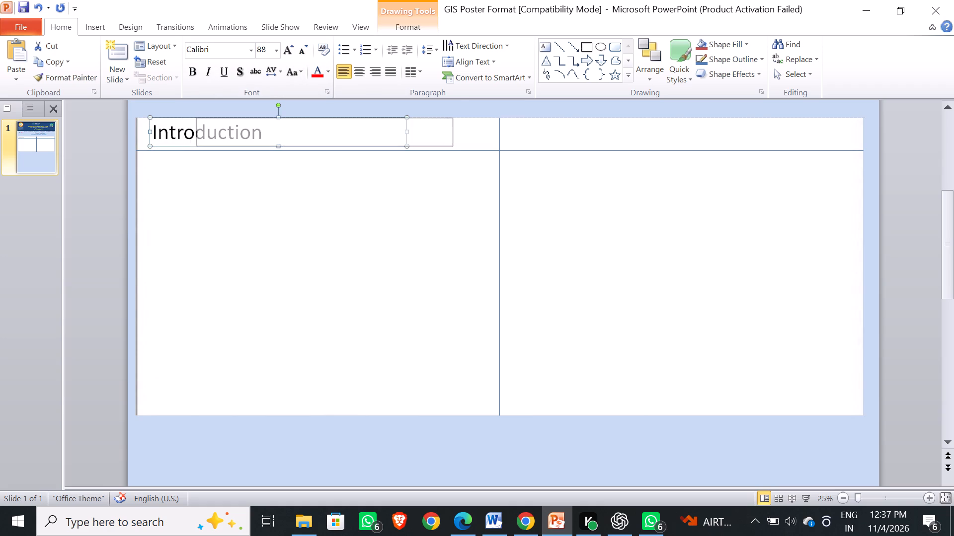
pyautogui.moveTo(341, 131); pyautogui.dragTo(354, 132)
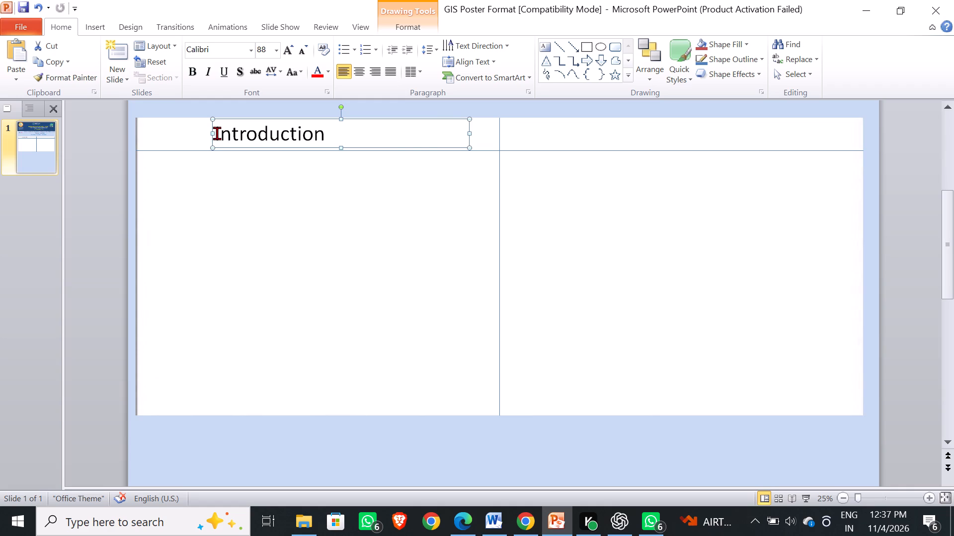
# Change the "Introduction" heading's font colour to Dark Blue, Text 2.
pyautogui.moveTo(217, 133); pyautogui.dragTo(322, 139)
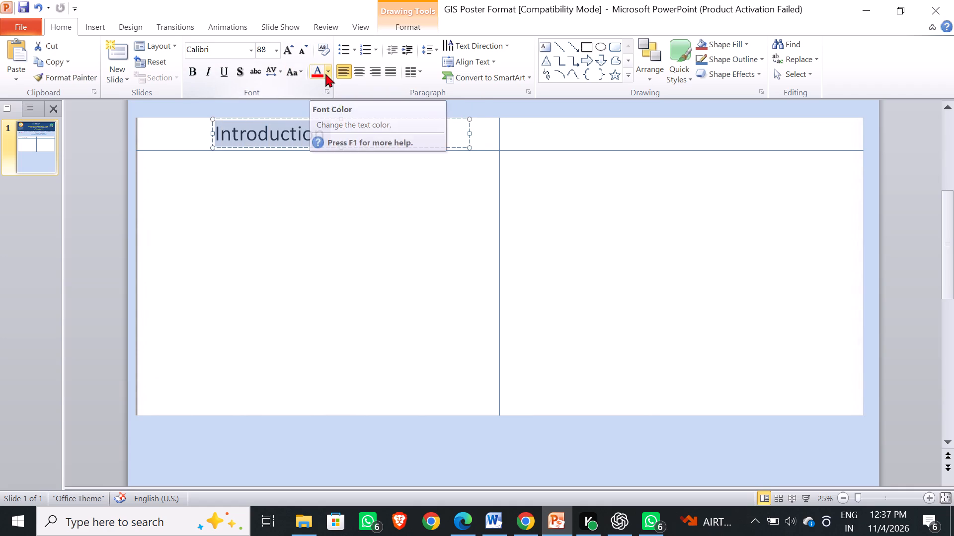
pyautogui.click(327, 73)
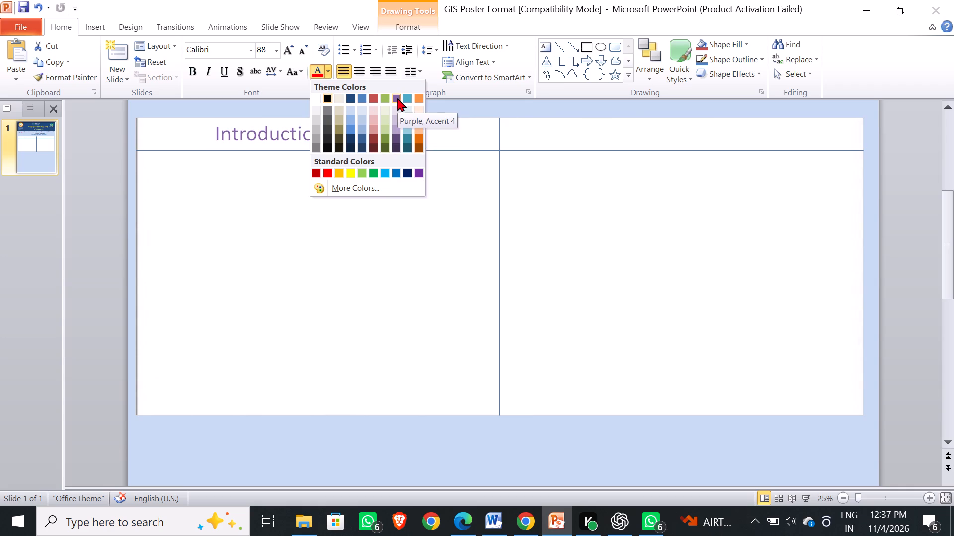
pyautogui.click(350, 99)
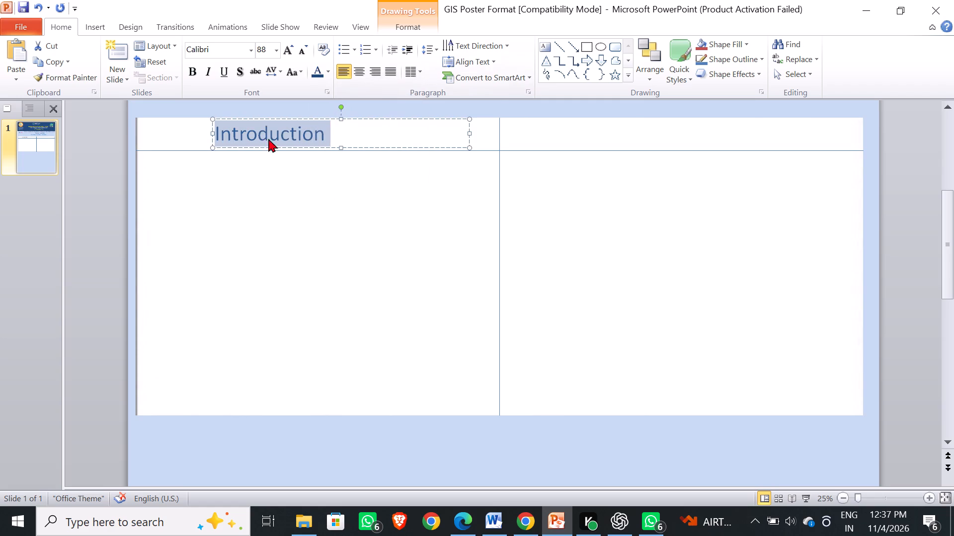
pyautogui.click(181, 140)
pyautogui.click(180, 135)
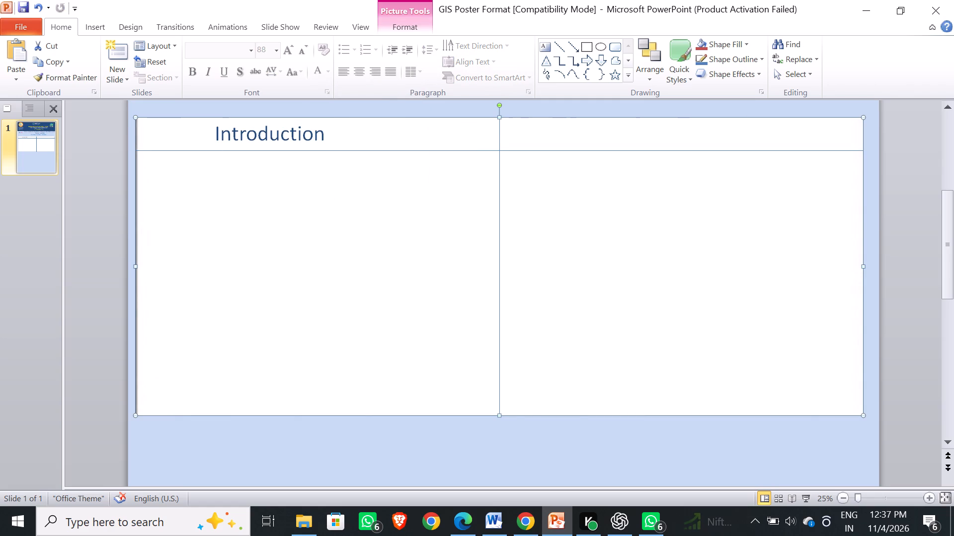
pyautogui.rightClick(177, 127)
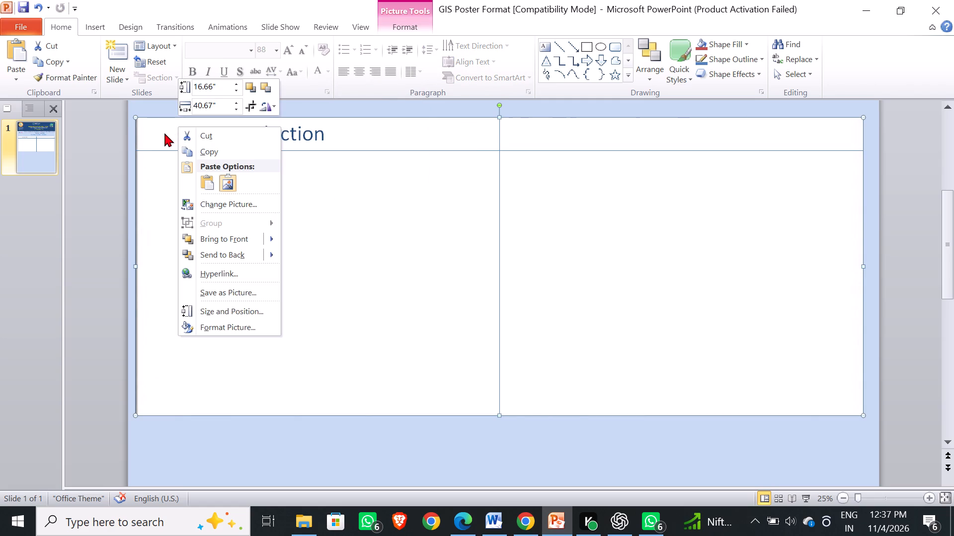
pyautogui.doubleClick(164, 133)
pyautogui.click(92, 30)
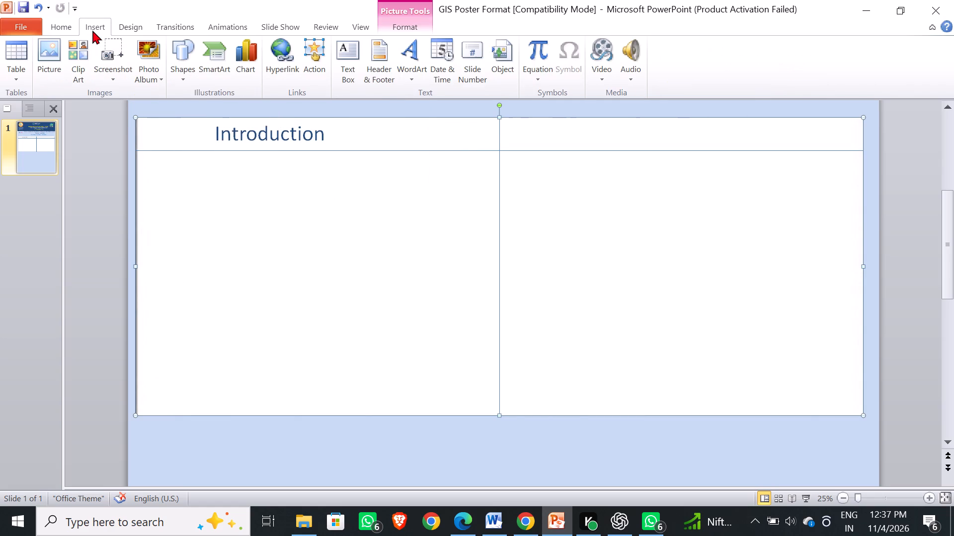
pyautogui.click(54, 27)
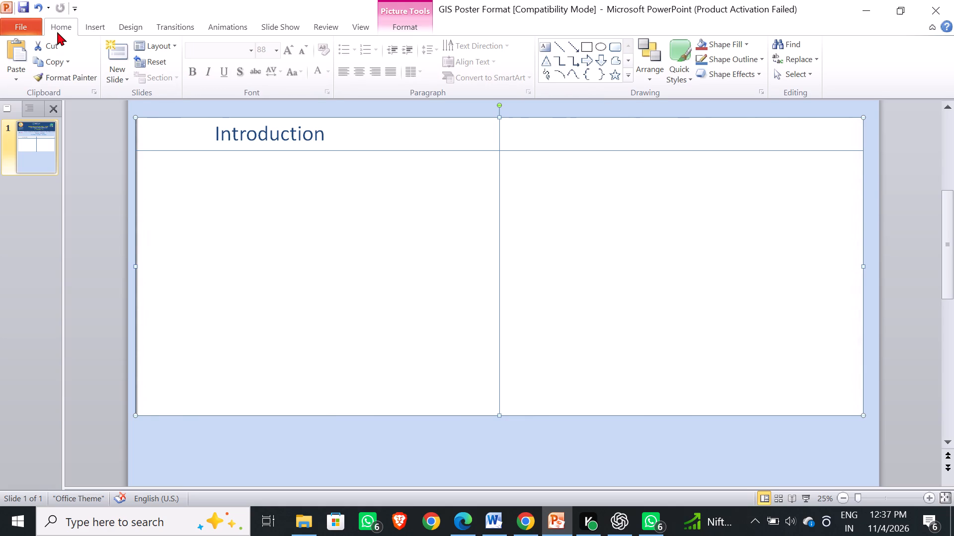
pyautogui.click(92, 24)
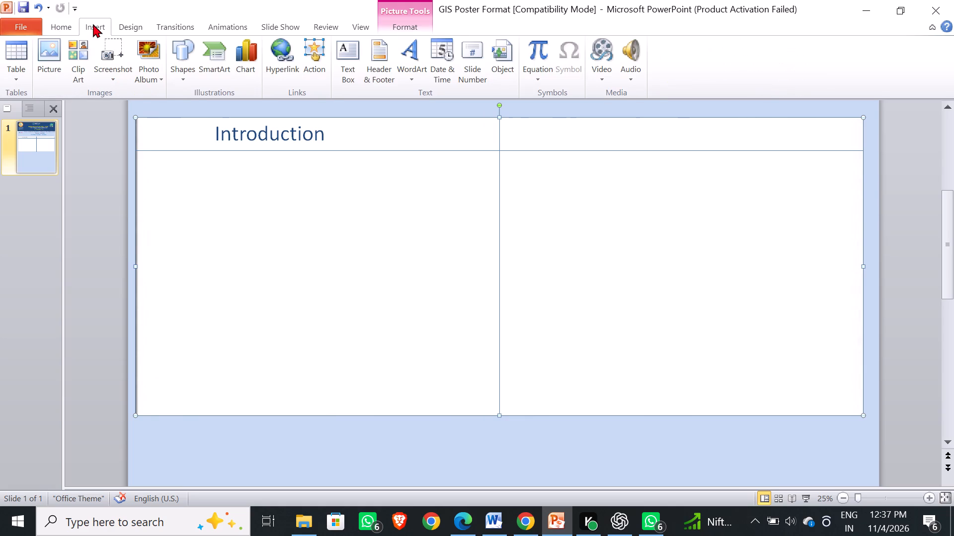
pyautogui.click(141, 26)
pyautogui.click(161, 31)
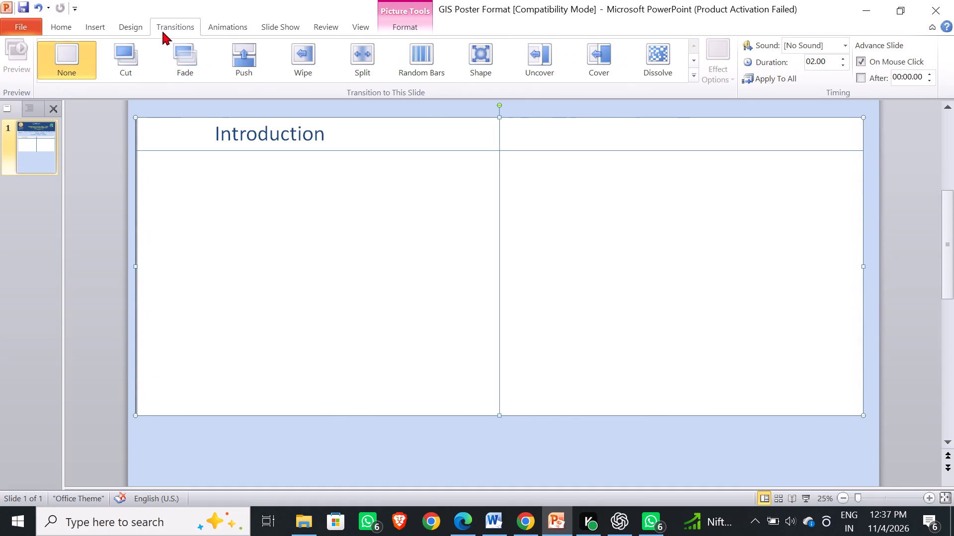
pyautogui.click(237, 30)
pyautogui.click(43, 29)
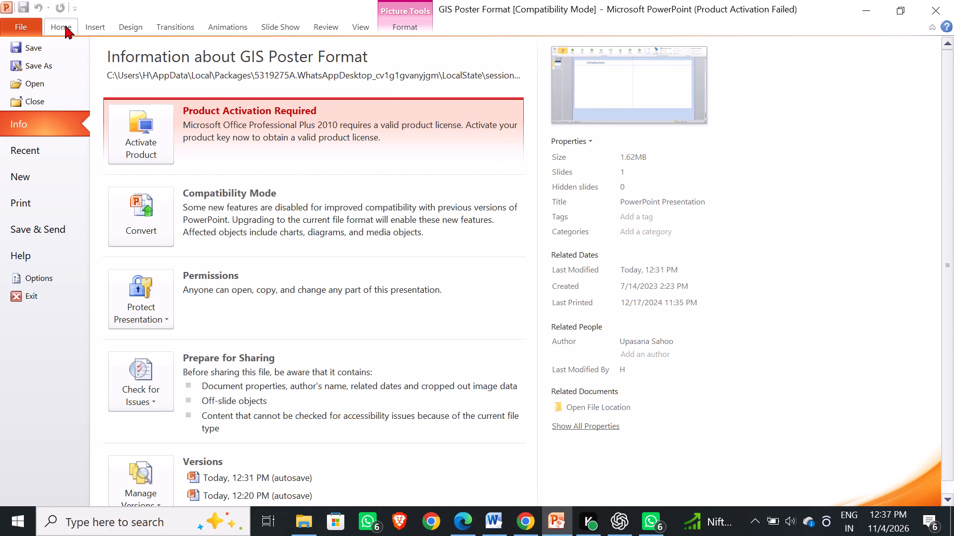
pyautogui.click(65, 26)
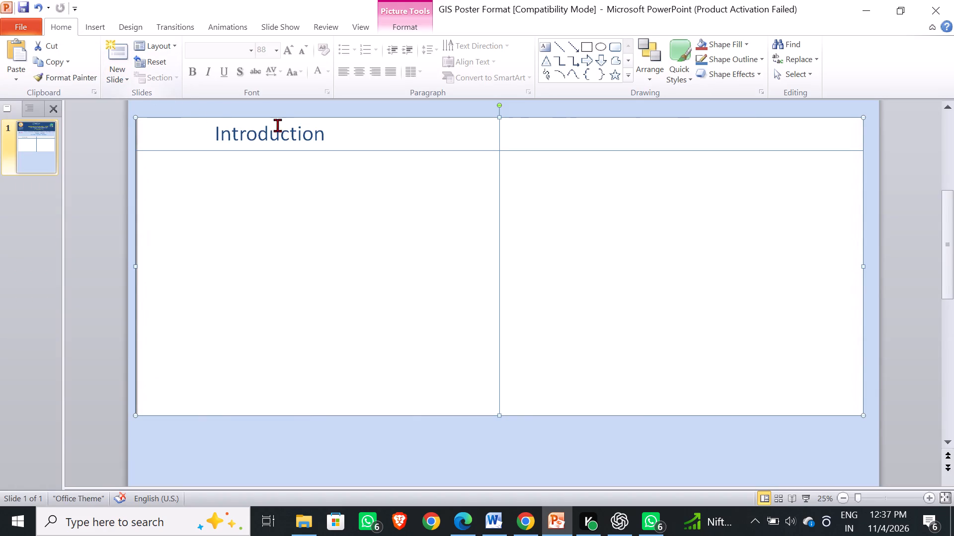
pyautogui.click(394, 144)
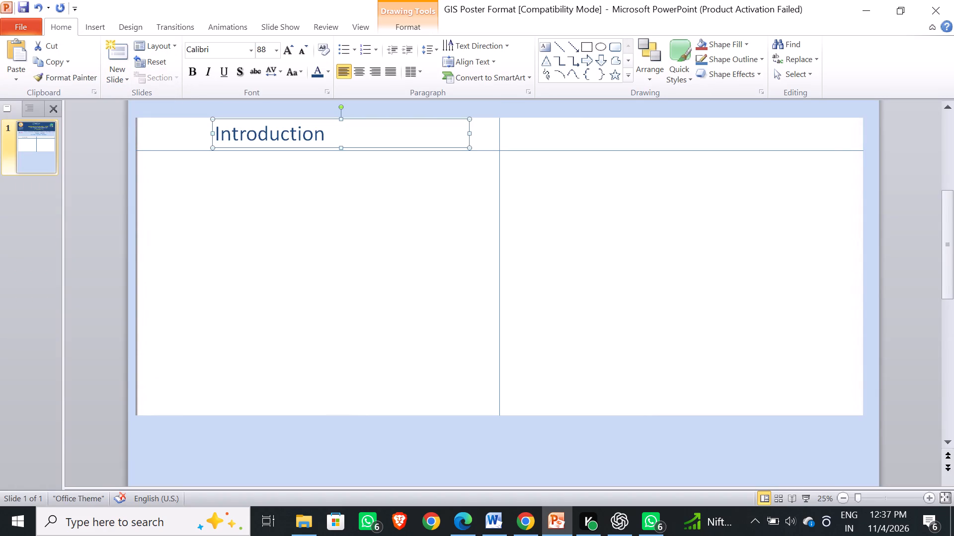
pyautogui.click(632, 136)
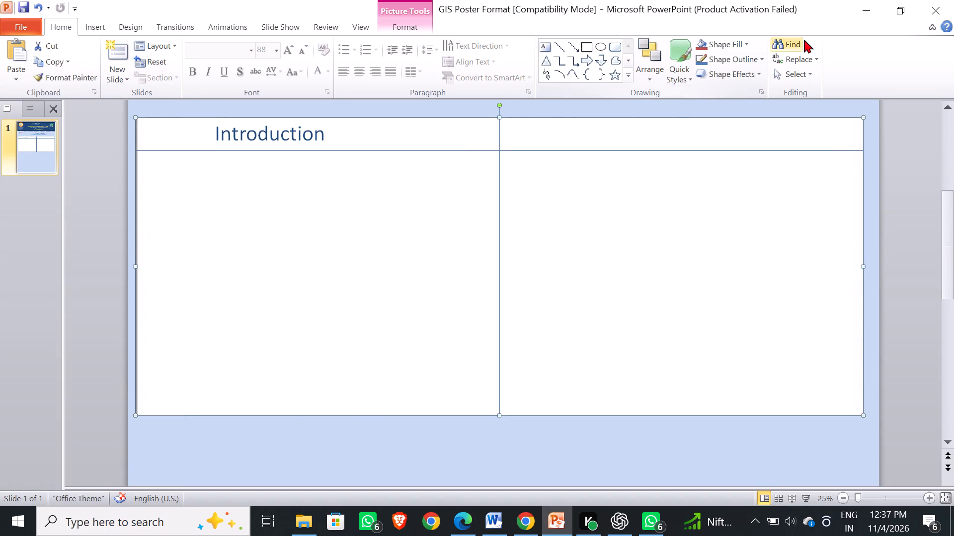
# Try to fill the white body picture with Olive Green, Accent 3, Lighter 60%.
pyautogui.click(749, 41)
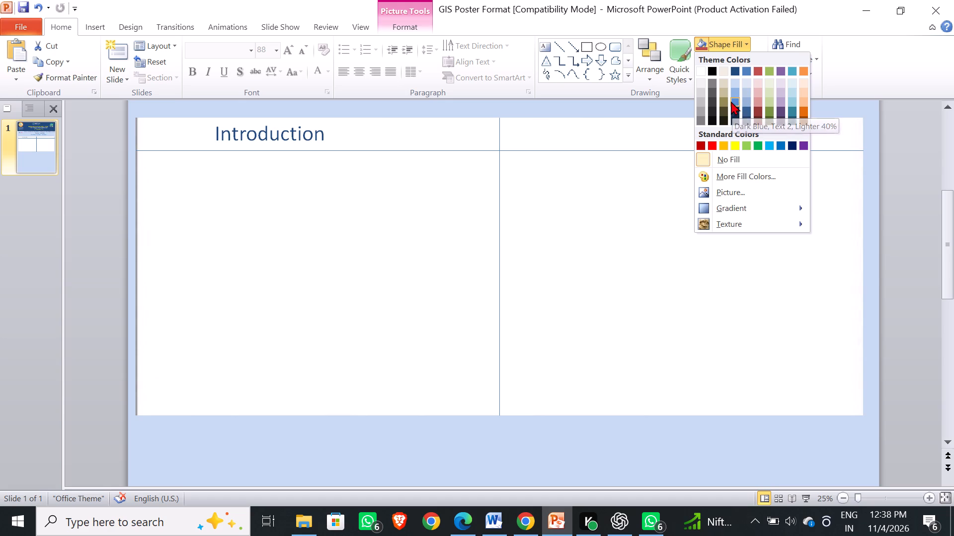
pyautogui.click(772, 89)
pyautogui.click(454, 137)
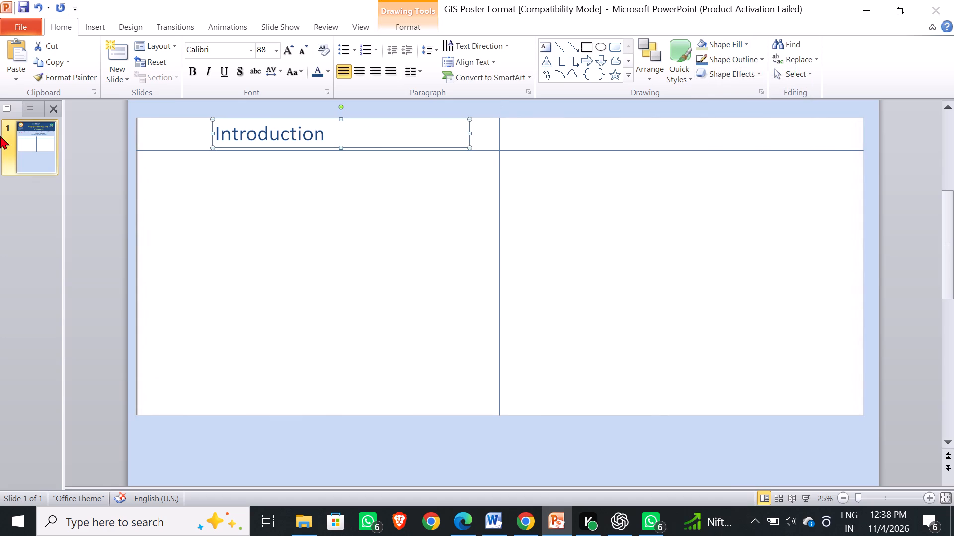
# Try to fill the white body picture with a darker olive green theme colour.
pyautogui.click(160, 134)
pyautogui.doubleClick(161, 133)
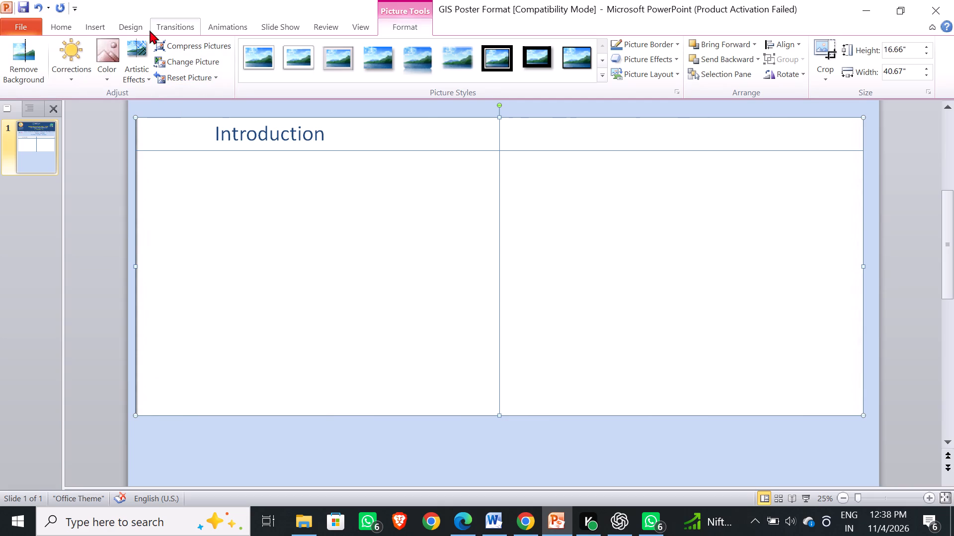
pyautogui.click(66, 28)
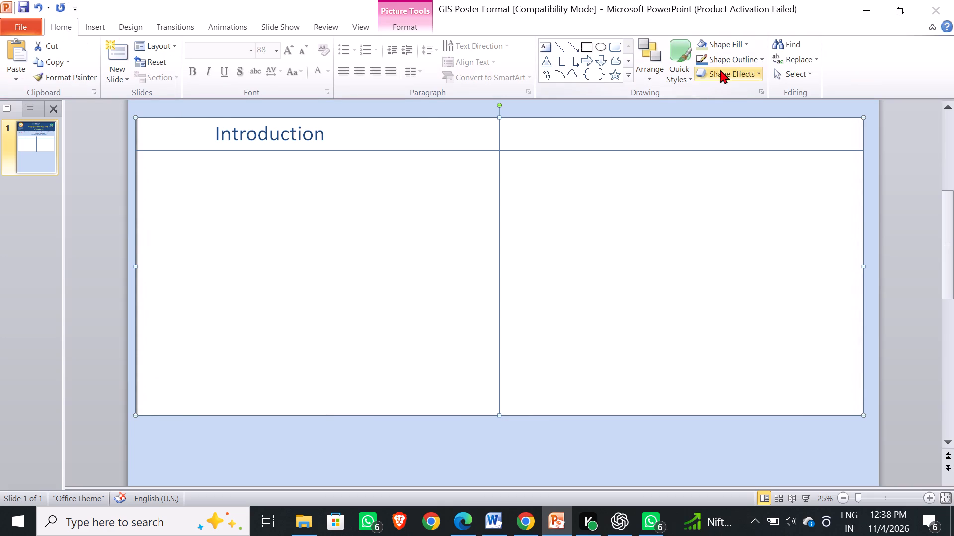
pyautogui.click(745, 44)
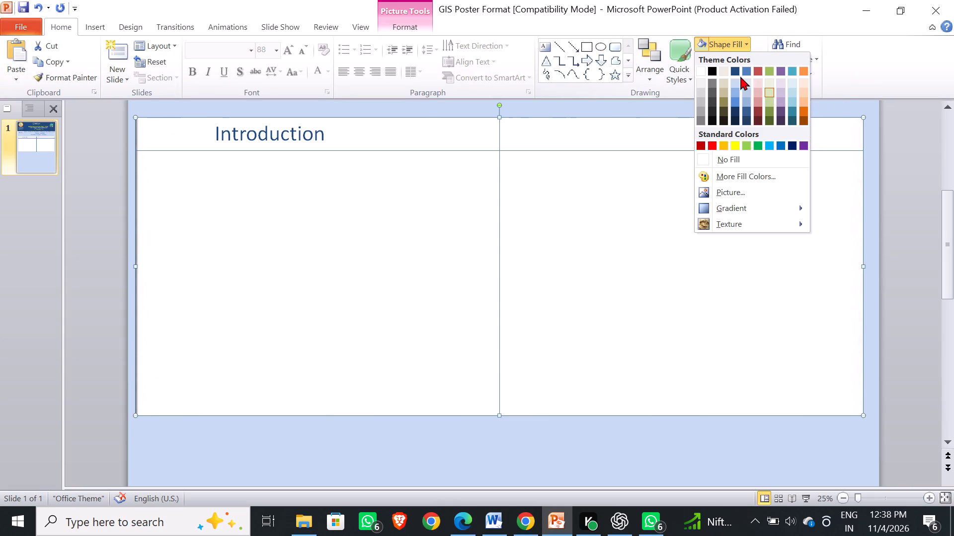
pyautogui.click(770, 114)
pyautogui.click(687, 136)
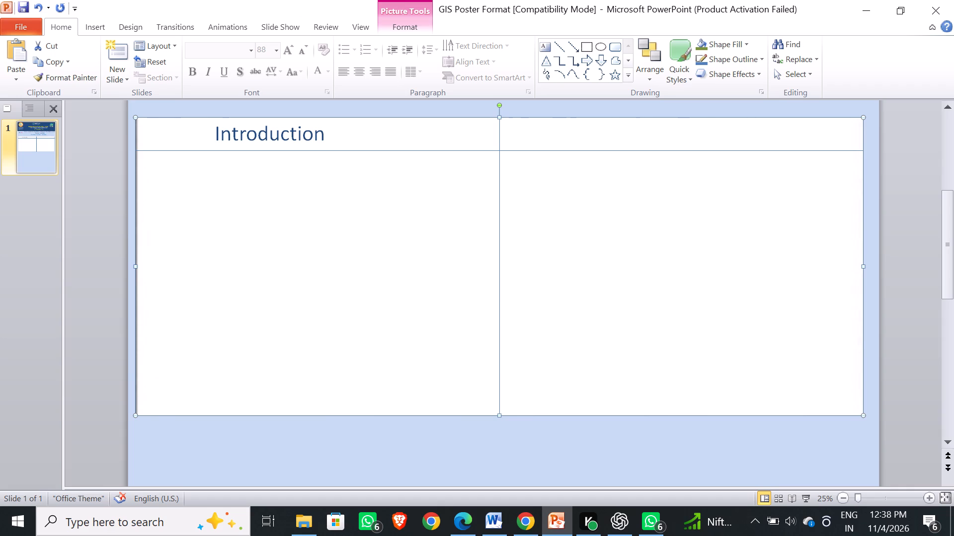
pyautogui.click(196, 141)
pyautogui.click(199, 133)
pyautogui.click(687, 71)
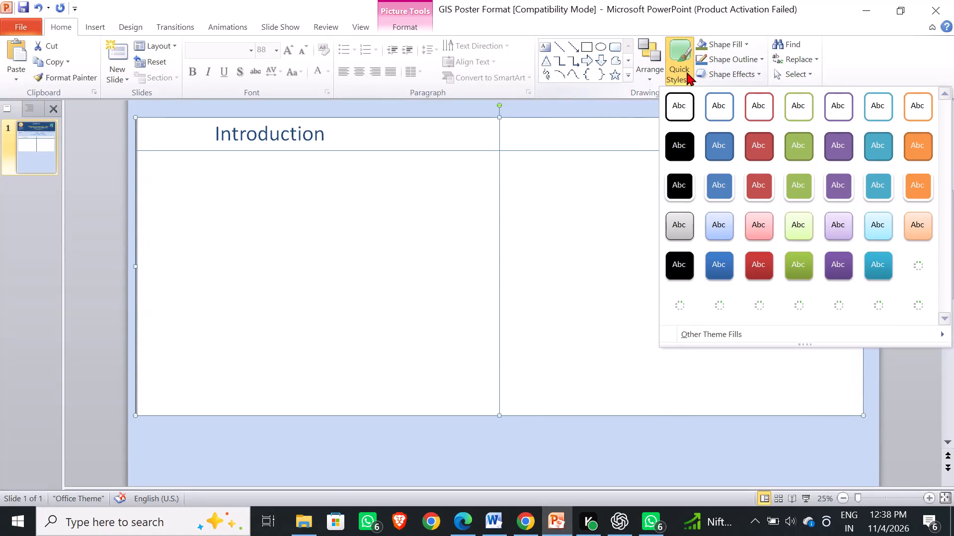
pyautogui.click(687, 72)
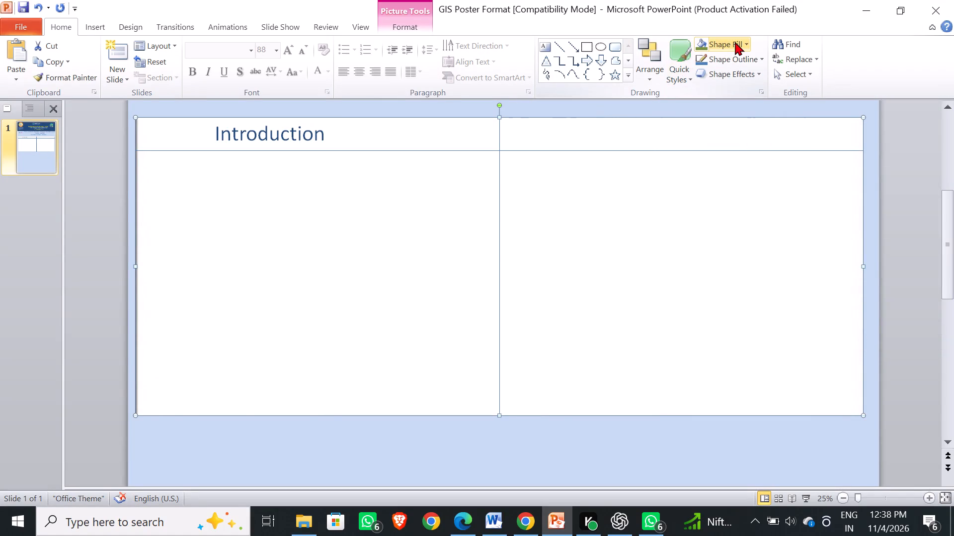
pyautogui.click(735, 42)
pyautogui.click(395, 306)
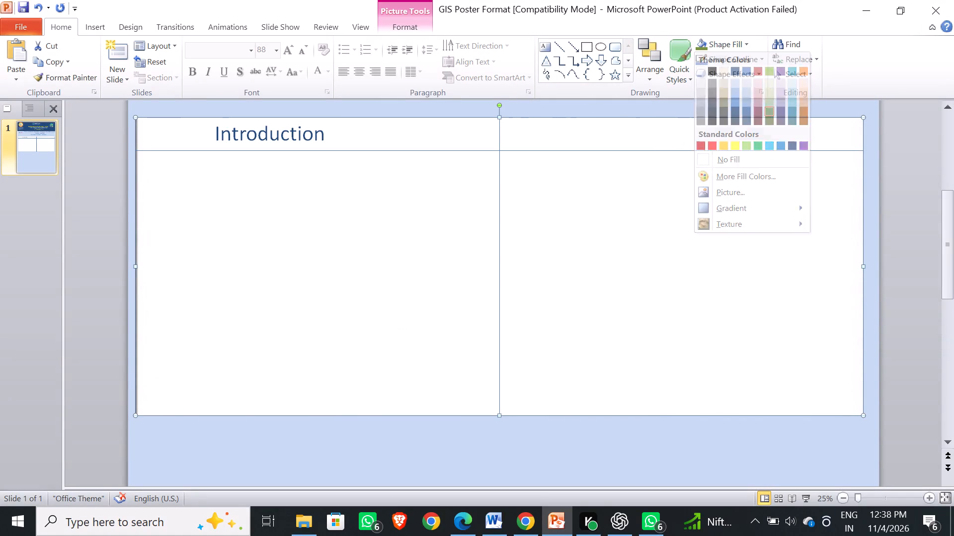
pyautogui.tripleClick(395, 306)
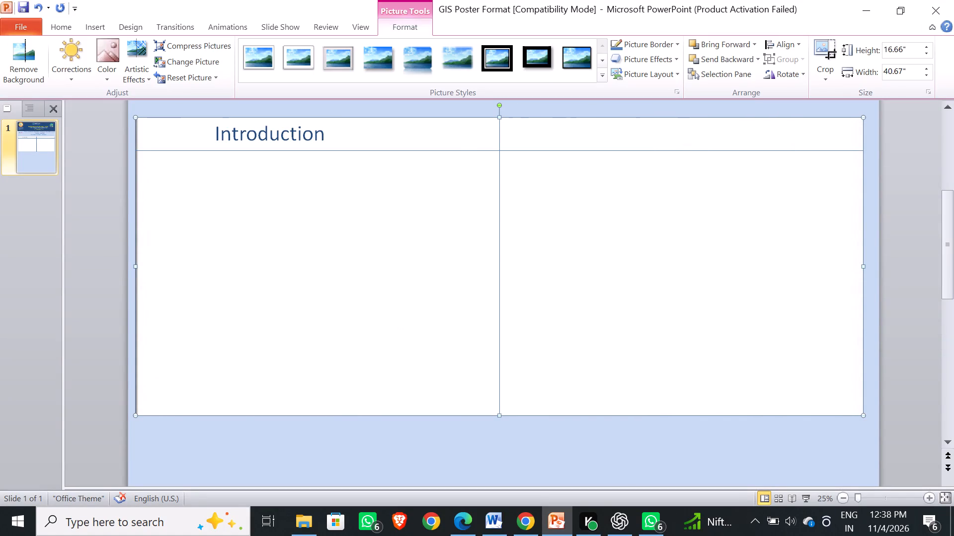
# Widen the "Introduction" text box in both directions so it spans the full header row across both columns.
pyautogui.doubleClick(385, 139)
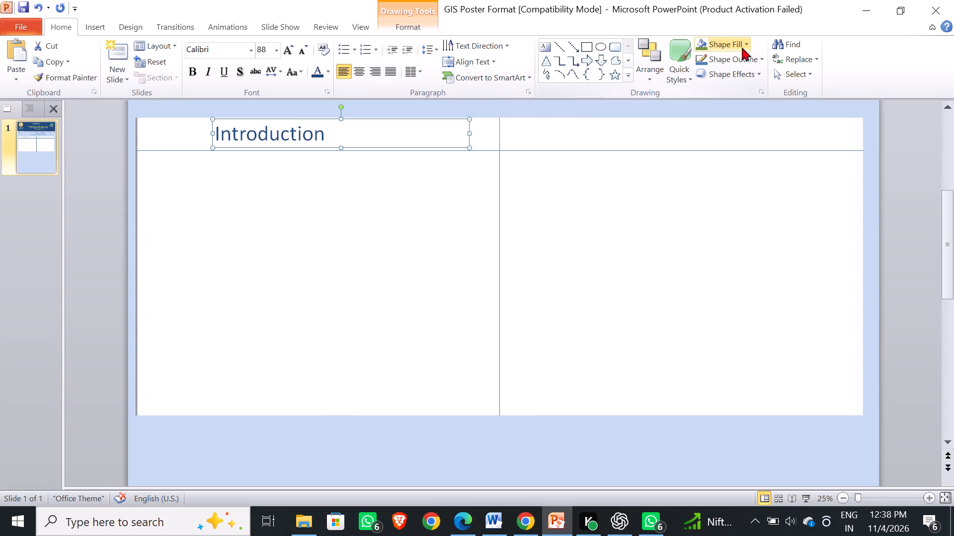
pyautogui.click(745, 50)
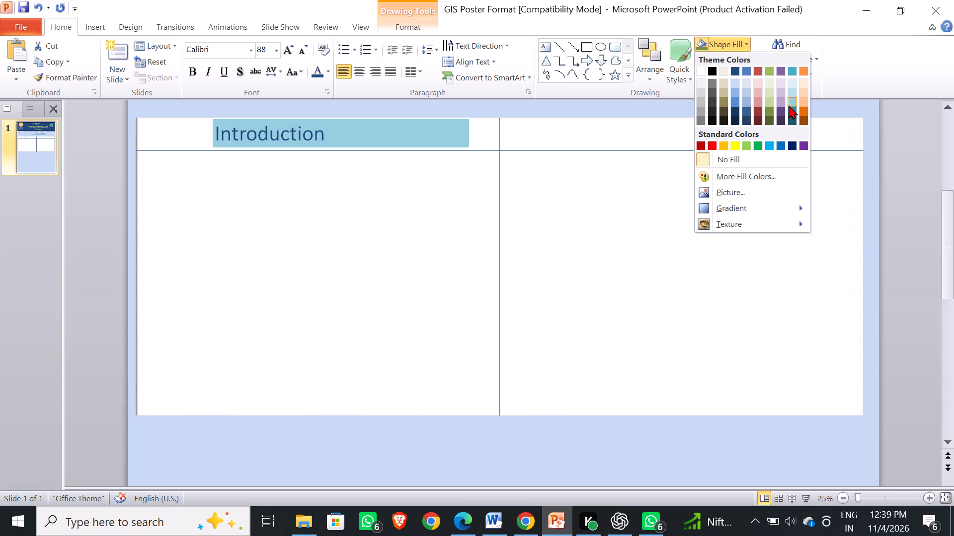
pyautogui.click(511, 134)
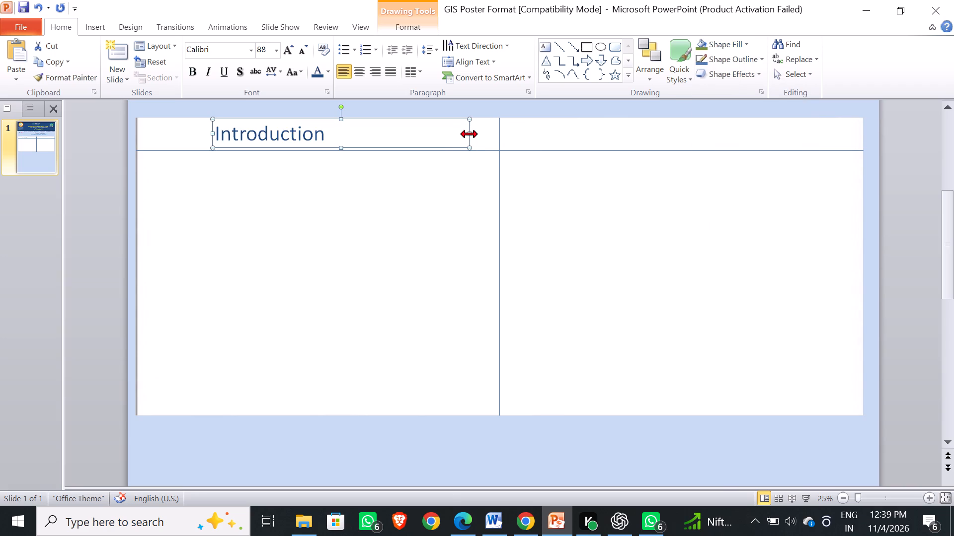
pyautogui.moveTo(469, 134); pyautogui.dragTo(724, 143)
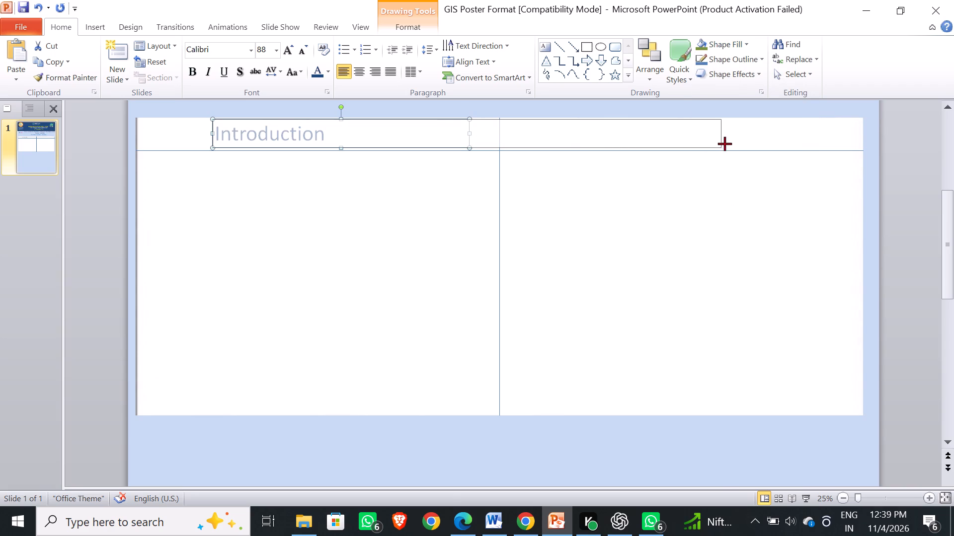
pyautogui.moveTo(724, 143); pyautogui.dragTo(860, 141)
pyautogui.moveTo(860, 141); pyautogui.dragTo(861, 141)
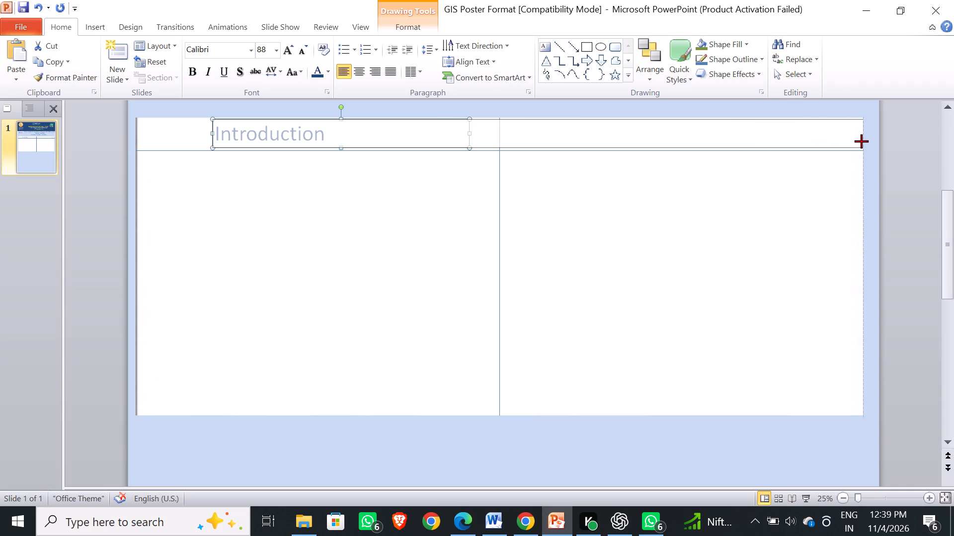
pyautogui.moveTo(861, 141); pyautogui.dragTo(859, 141)
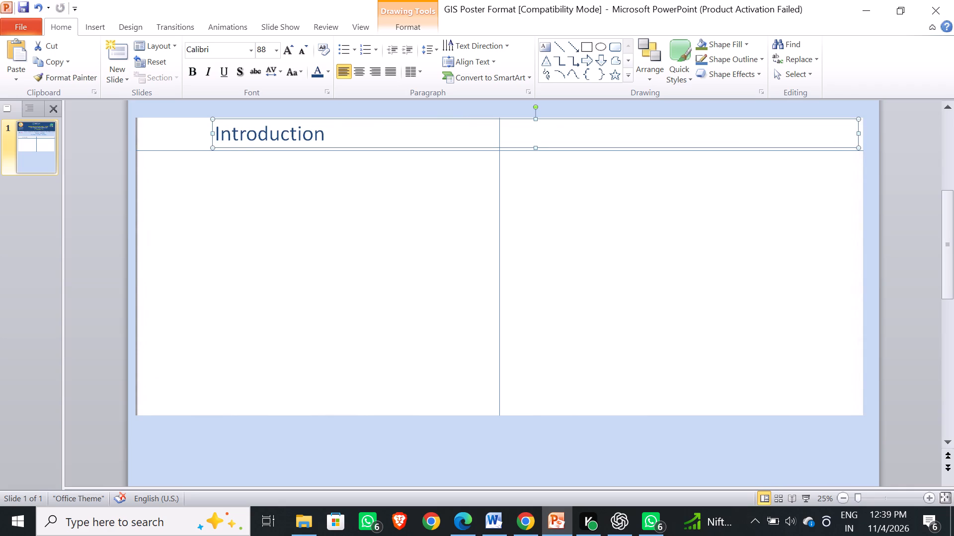
pyautogui.moveTo(212, 134); pyautogui.dragTo(212, 135)
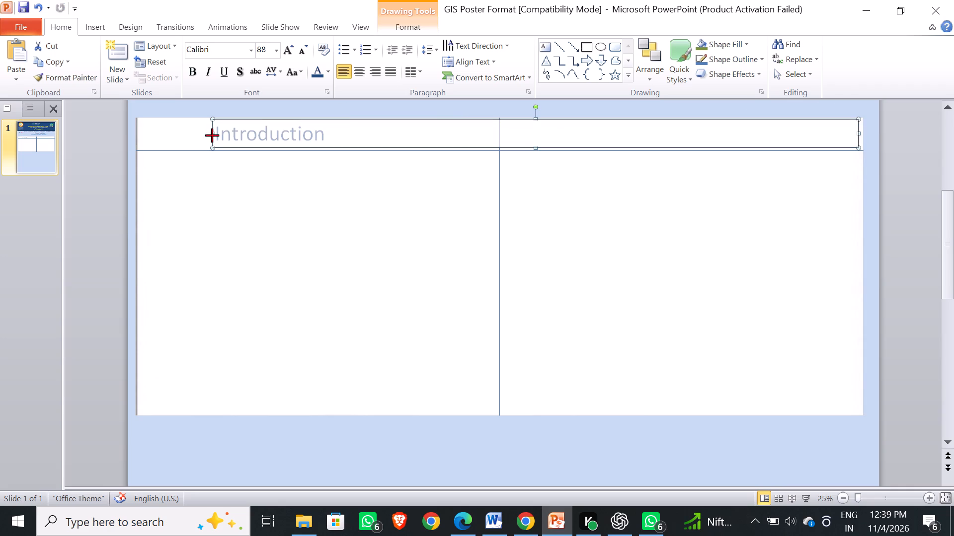
pyautogui.moveTo(212, 135); pyautogui.dragTo(138, 148)
pyautogui.moveTo(138, 148); pyautogui.dragTo(141, 144)
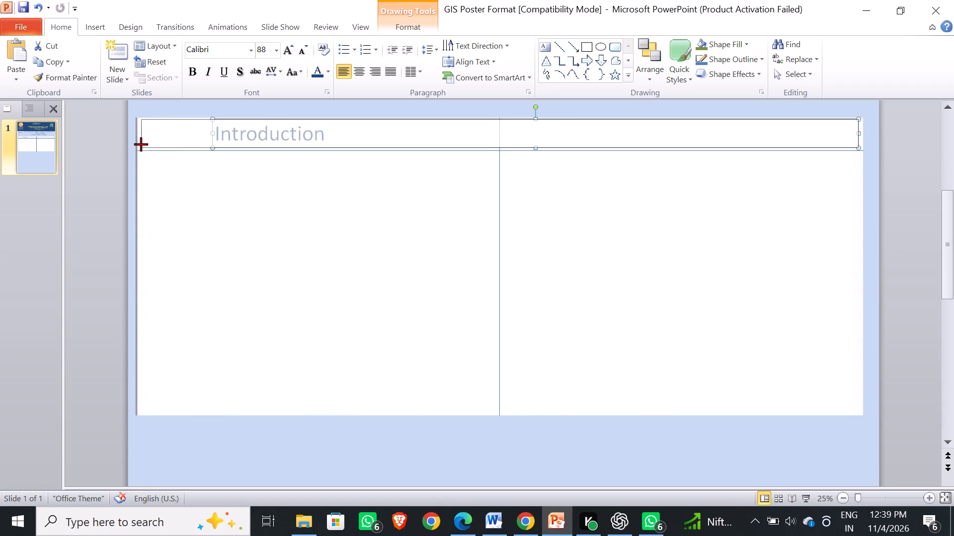
pyautogui.moveTo(141, 144); pyautogui.dragTo(139, 144)
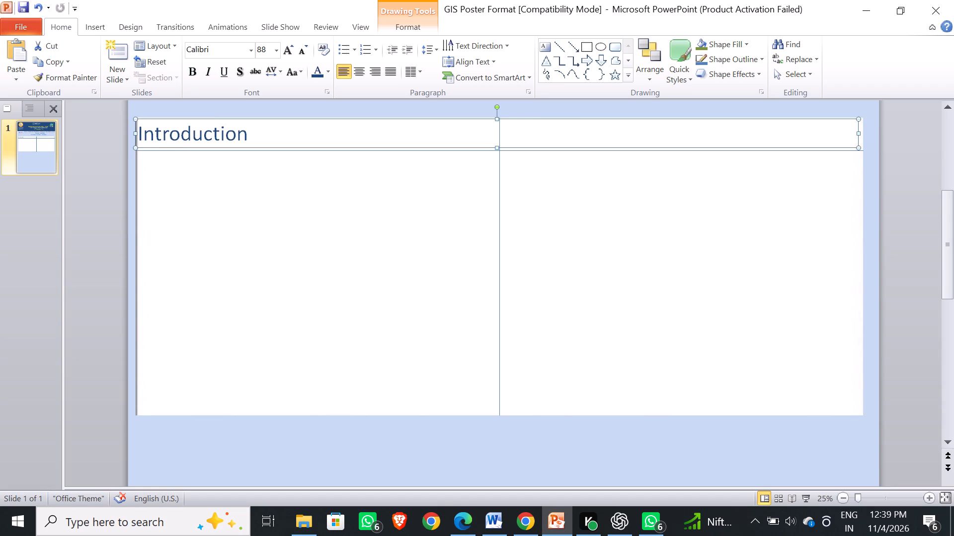
# Insert 24 spaces before "Introduction" so the heading sits near the middle of the left header cell.
pyautogui.click(240, 130)
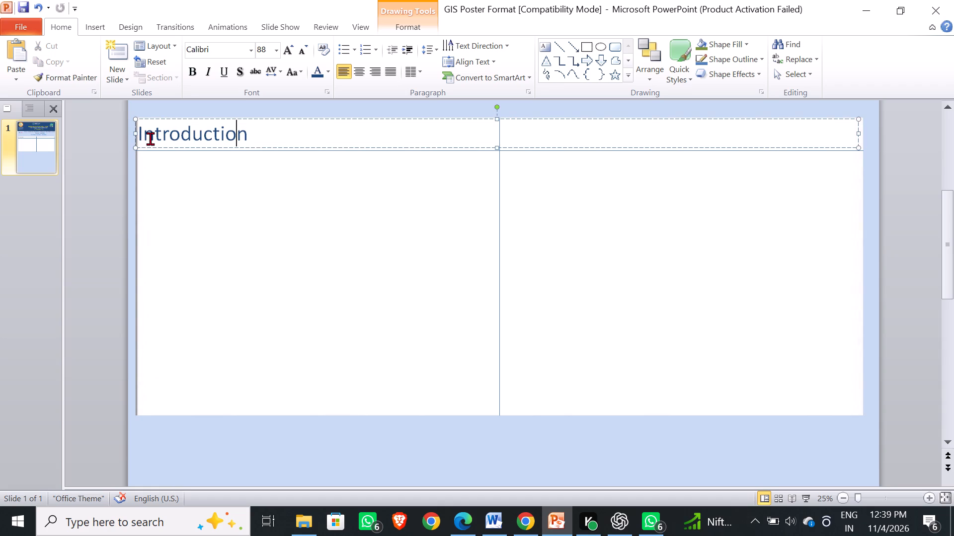
pyautogui.click(138, 134)
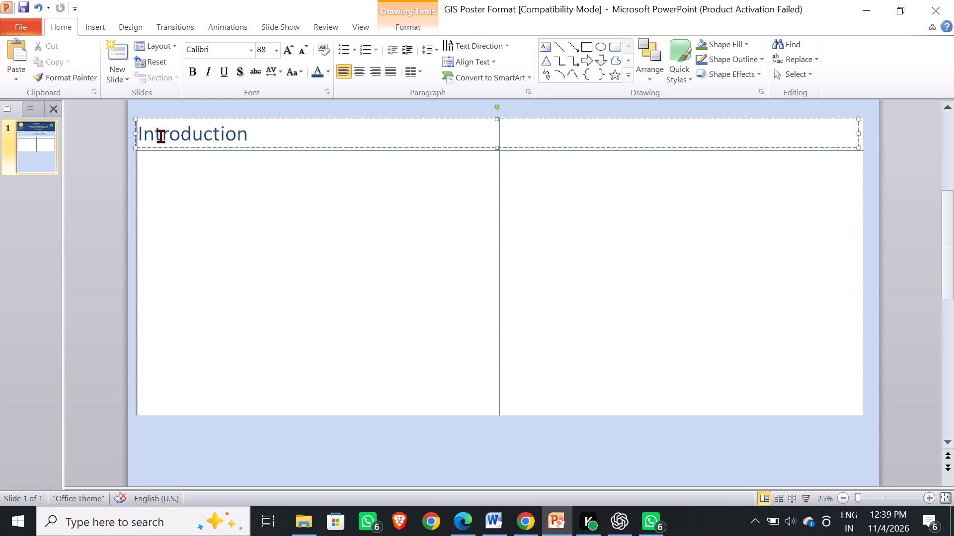
pyautogui.press('space')
pyautogui.press('space')
pyautogui.press('space')
pyautogui.press('space')
pyautogui.press('space')
pyautogui.press('space')
pyautogui.press('space')
pyautogui.press('space')
pyautogui.press('space')
pyautogui.press('space')
pyautogui.press('space')
pyautogui.press('space')
pyautogui.press('space')
pyautogui.press('space')
pyautogui.press('space')
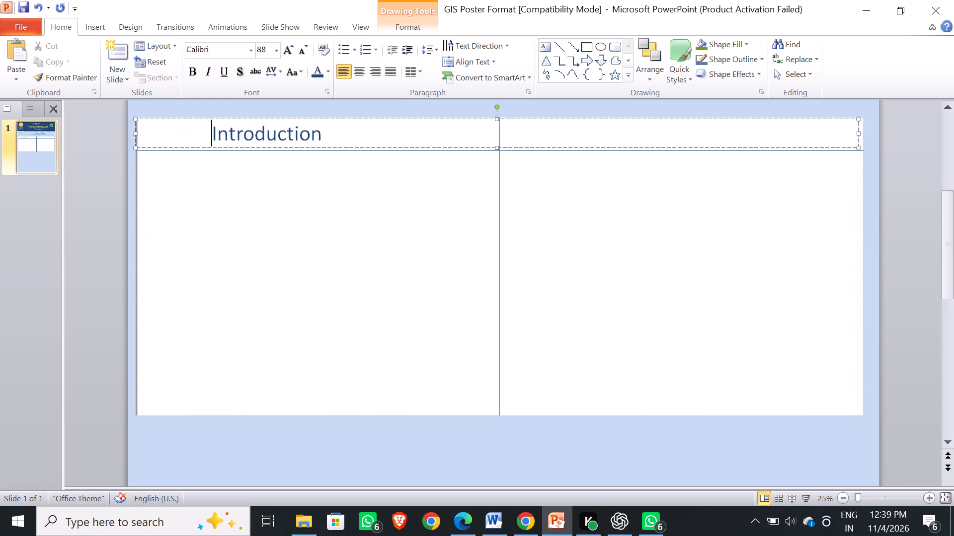
pyautogui.press('space')
pyautogui.press('space')
pyautogui.press('space')
pyautogui.press('space')
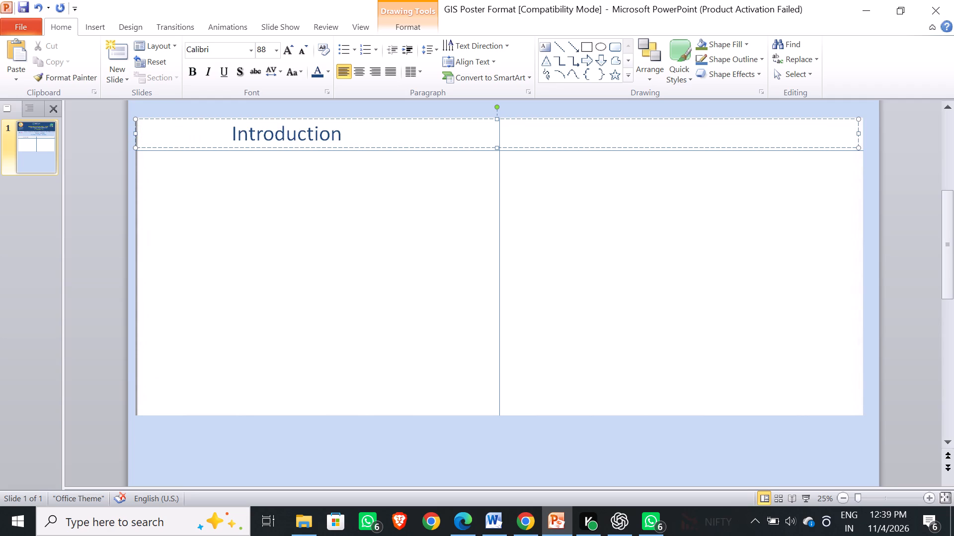
pyautogui.press('space')
pyautogui.press('space')
pyautogui.press('space')
pyautogui.press('space')
pyautogui.press('space')
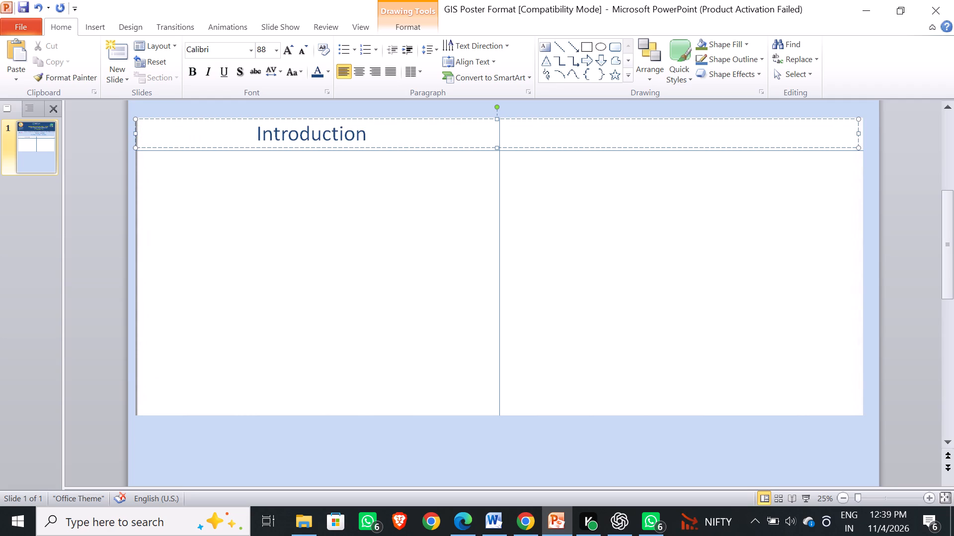
# Fill the "Introduction" text box with Olive Green, Accent 3, Lighter 60%.
pyautogui.click(411, 137)
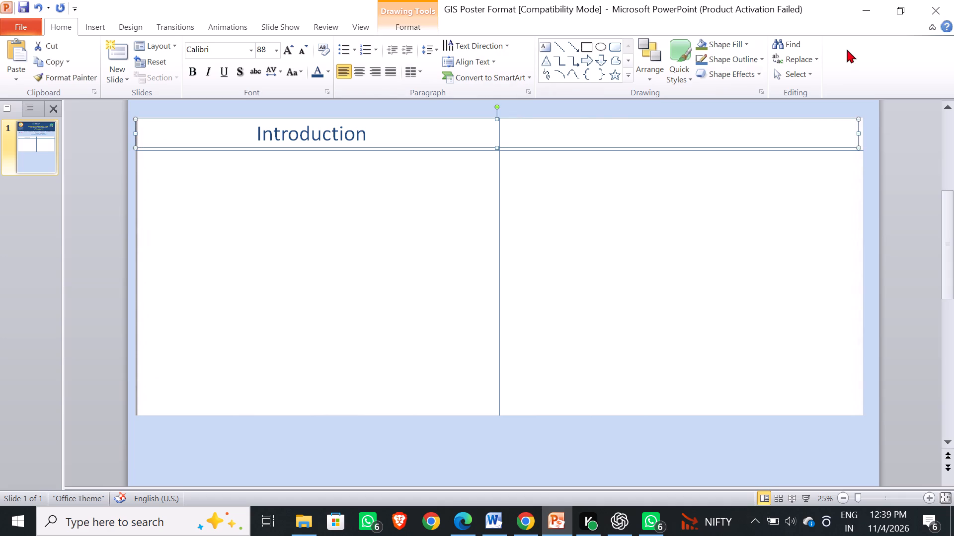
pyautogui.click(745, 43)
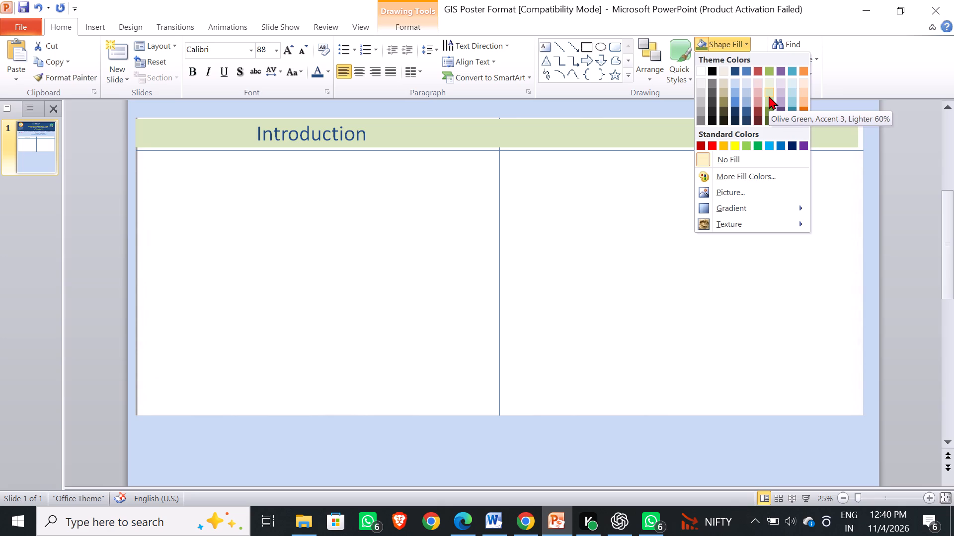
pyautogui.click(769, 96)
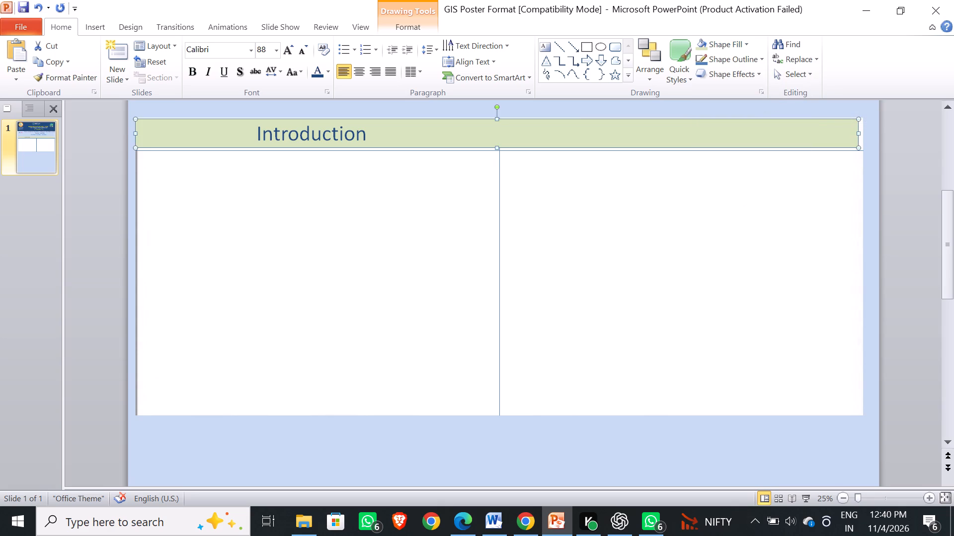
# Nudge the olive green "Introduction" text box slightly right and down to line up with the header row.
pyautogui.moveTo(498, 149); pyautogui.dragTo(497, 142)
pyautogui.click(494, 131)
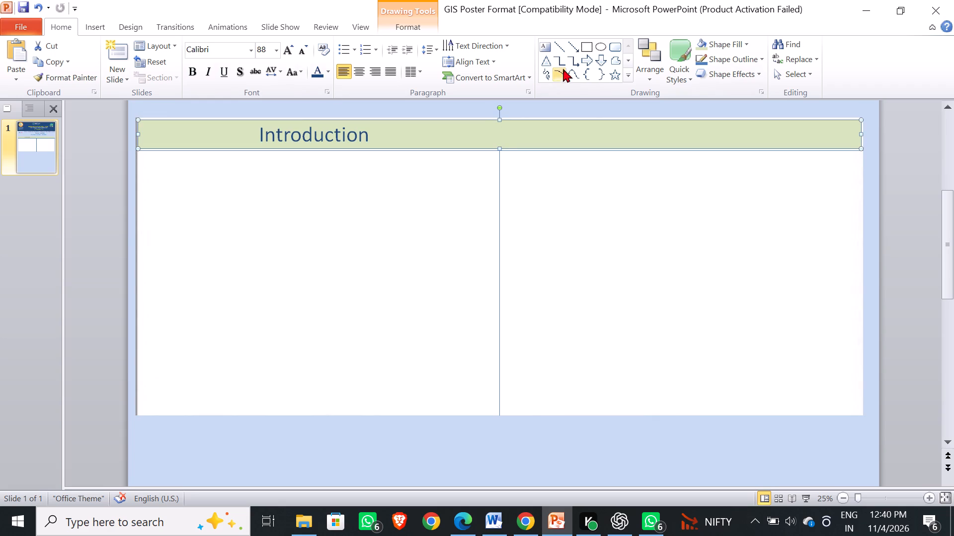
# Draw a short vertical line across the olive green header band, continuing the divider between the two columns.
pyautogui.click(564, 53)
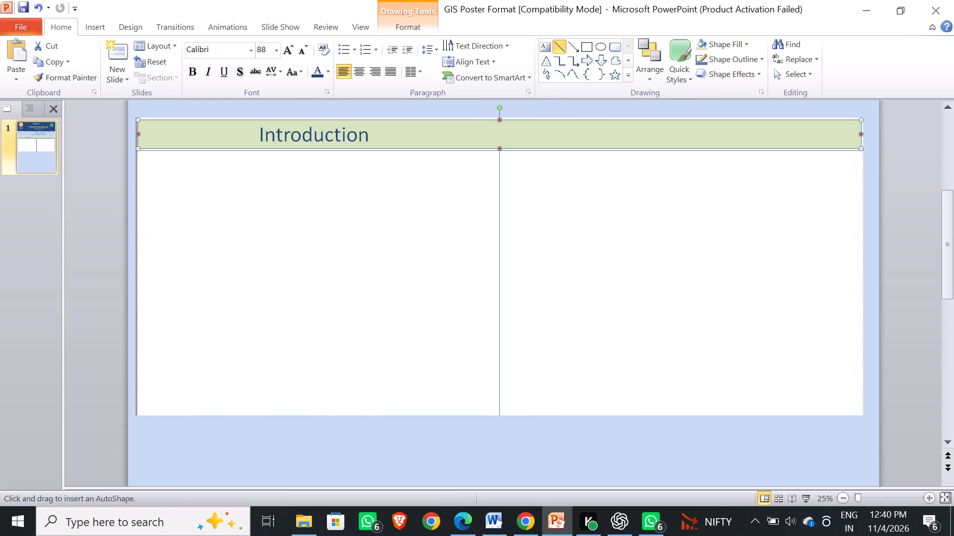
pyautogui.moveTo(499, 122); pyautogui.dragTo(501, 149)
pyautogui.moveTo(501, 149); pyautogui.dragTo(500, 150)
pyautogui.click(569, 108)
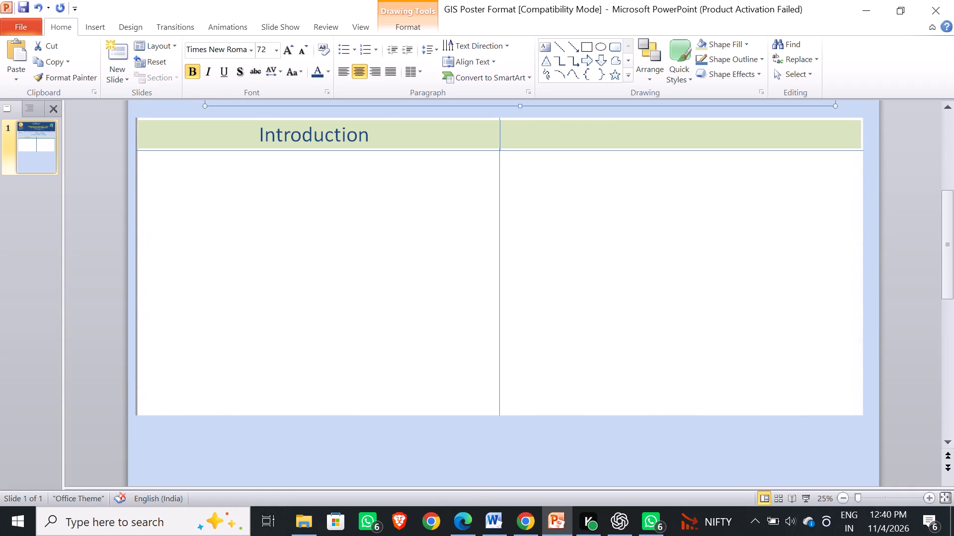
# Insert 20 spaces after "Introduction" in the olive green header band to move the text position into the right header cell.
pyautogui.click(582, 199)
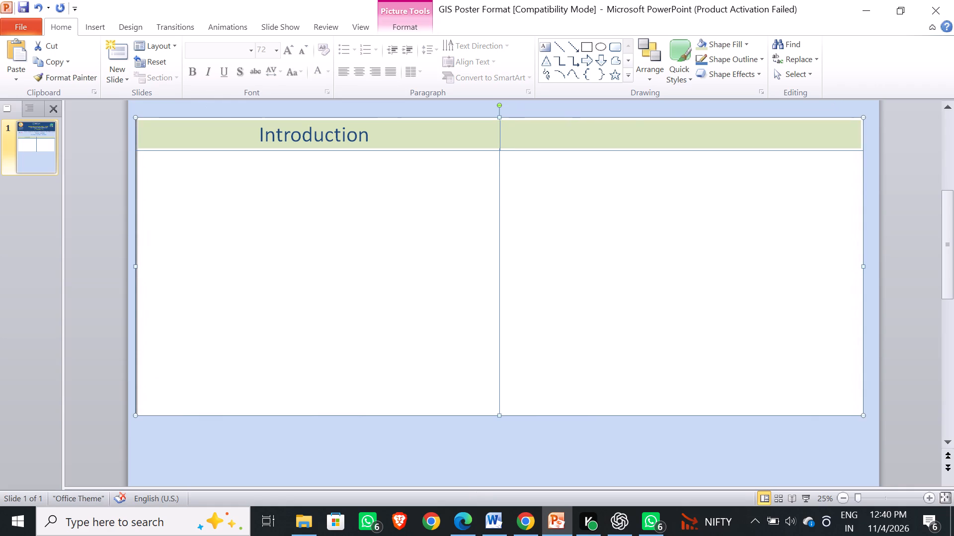
pyautogui.click(553, 127)
pyautogui.doubleClick(556, 132)
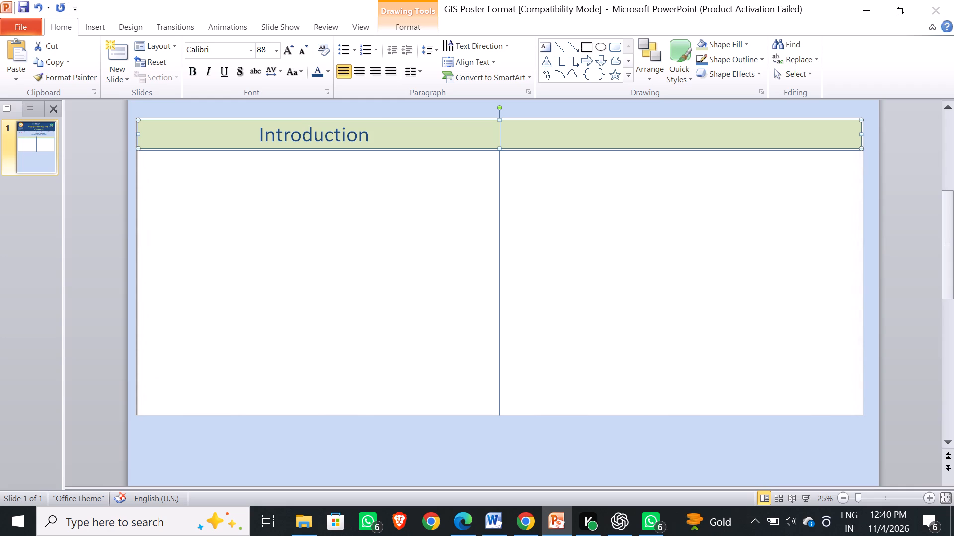
pyautogui.press('r')
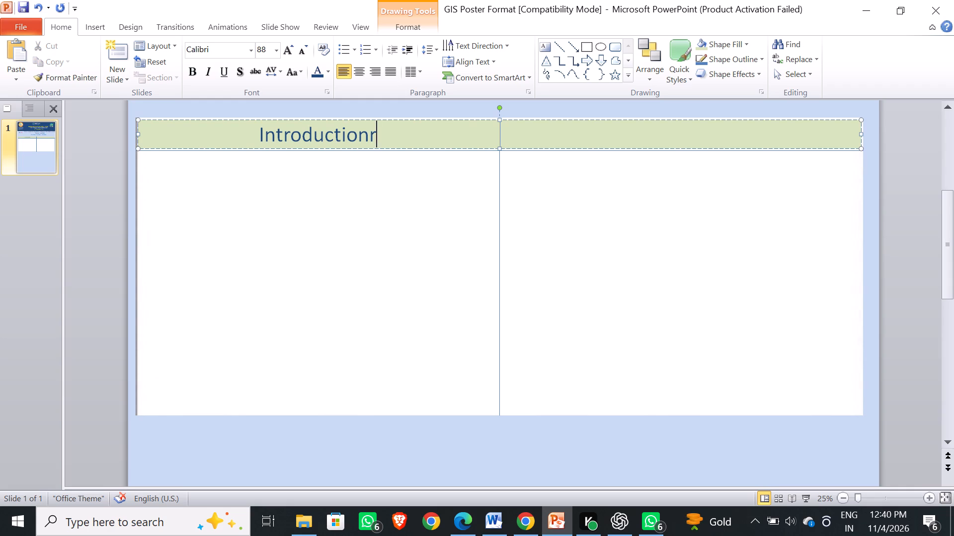
pyautogui.press('BackSpace')
pyautogui.press('space')
pyautogui.press('space')
pyautogui.press('space')
pyautogui.press('space')
pyautogui.press('space')
pyautogui.press('space')
pyautogui.press('space')
pyautogui.press('space')
pyautogui.press('space')
pyautogui.press('space')
pyautogui.press('space')
pyautogui.press('space')
pyautogui.press('space')
pyautogui.press('space')
pyautogui.press('space')
pyautogui.press('space')
pyautogui.press('space')
pyautogui.press('space')
pyautogui.press('space')
pyautogui.press('space')
# Enter the heading "Results and Discussion" in the right header cell of the olive green band and deselect it.
pyautogui.hotkey('shift', 'r')
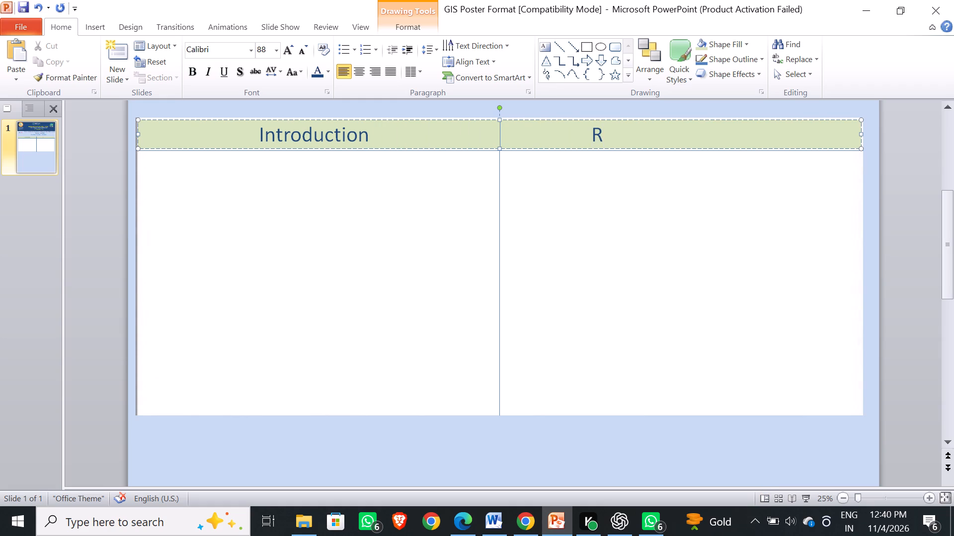
pyautogui.write('esults')
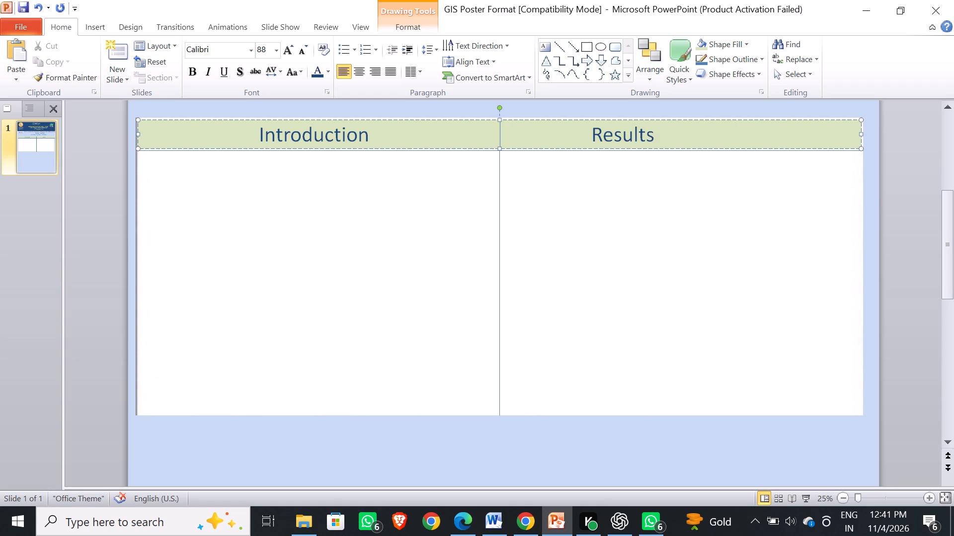
pyautogui.press('space')
pyautogui.write('and')
pyautogui.press('space')
pyautogui.hotkey('shift', 'd')
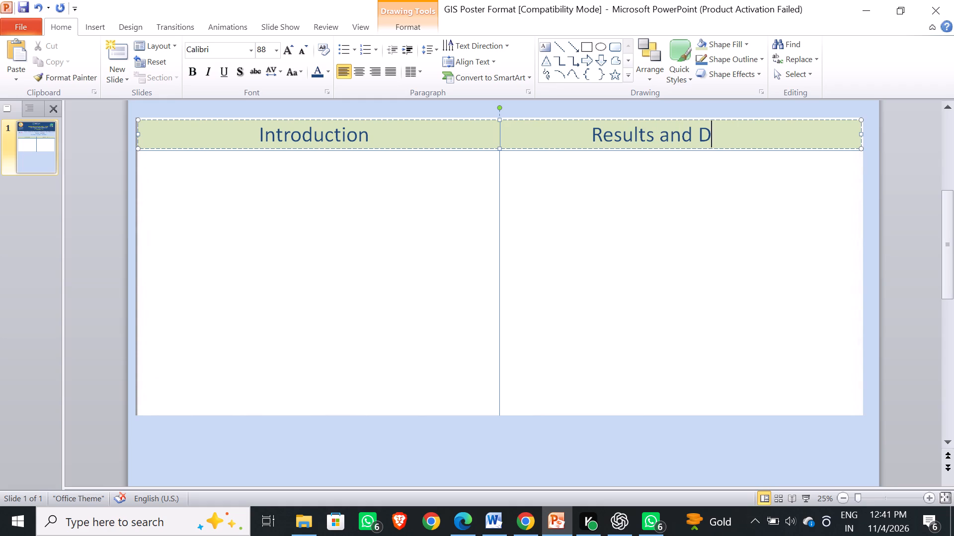
pyautogui.write('is')
pyautogui.write('cussion')
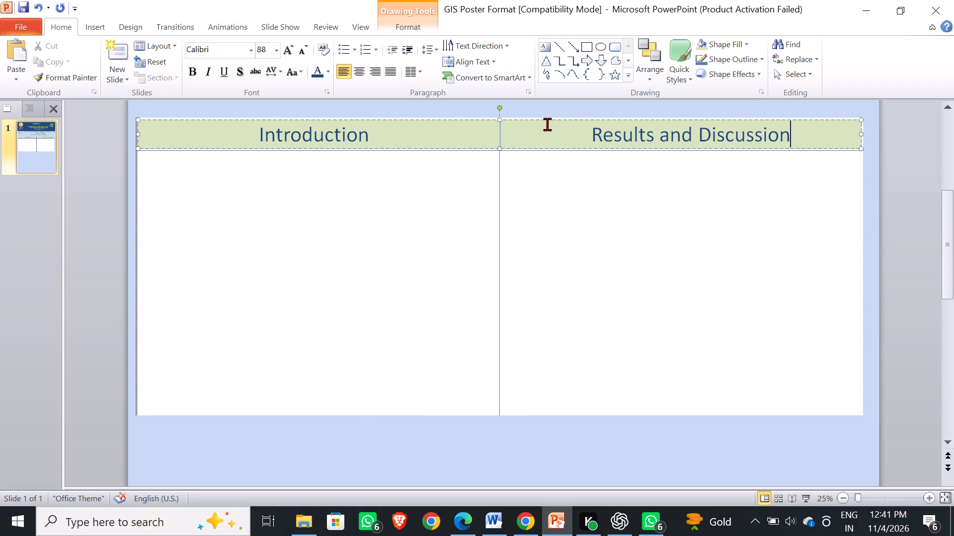
pyautogui.click(323, 242)
pyautogui.click(323, 241)
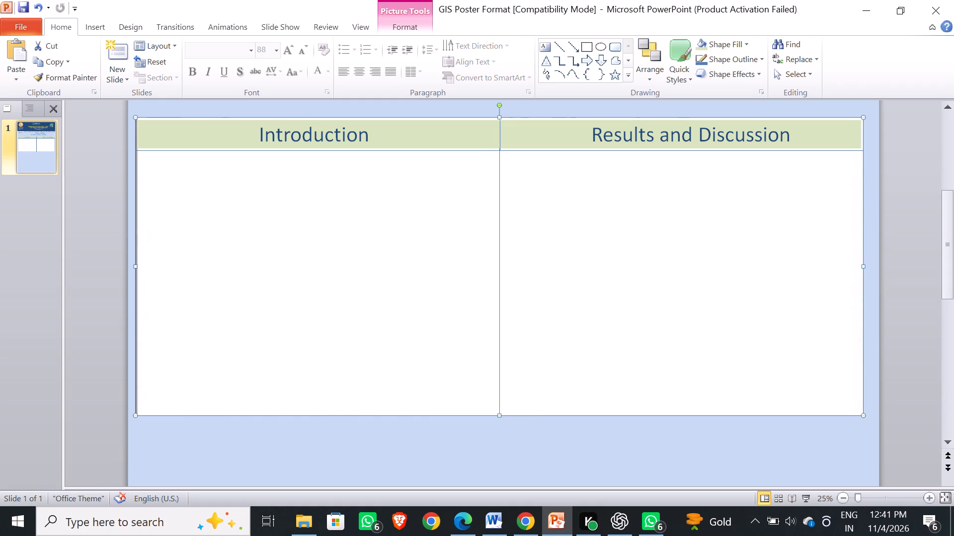
pyautogui.click(373, 104)
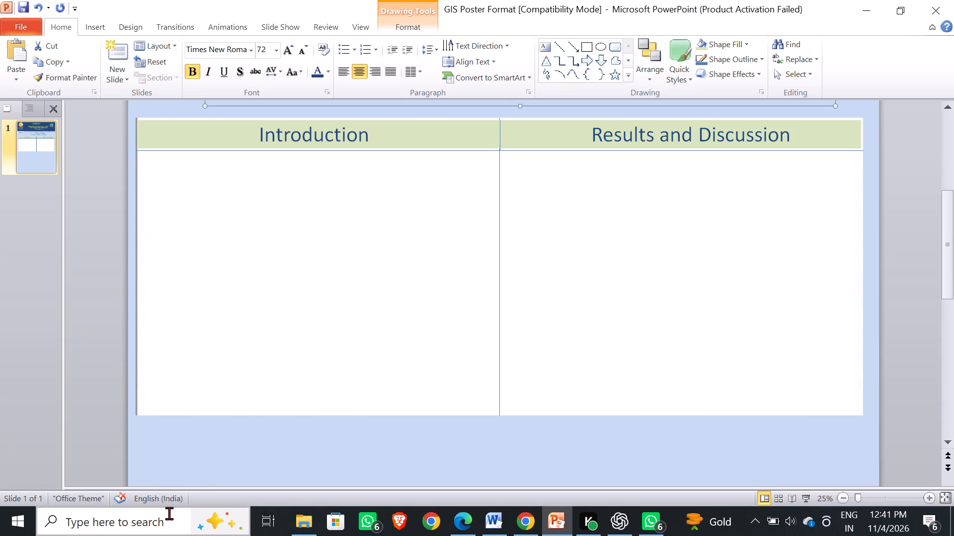